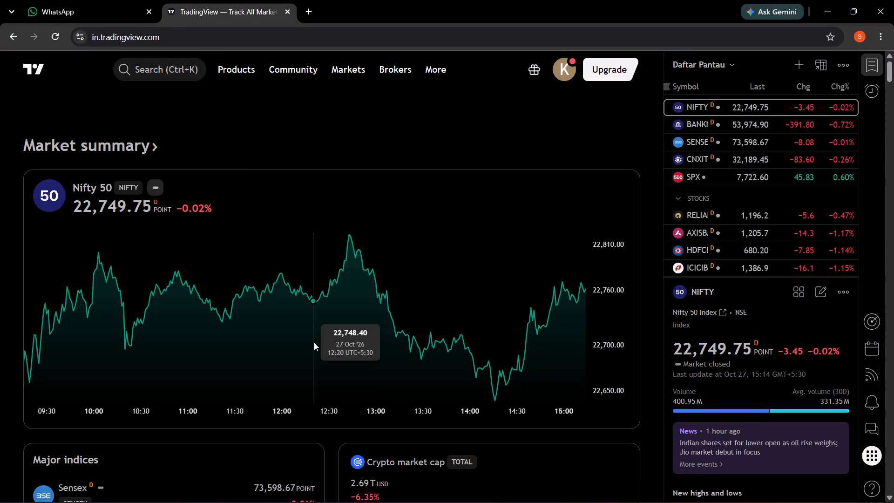
Open the full chart of the USD to INR pair from the market summary.
scroll(314, 342, "down", 6)
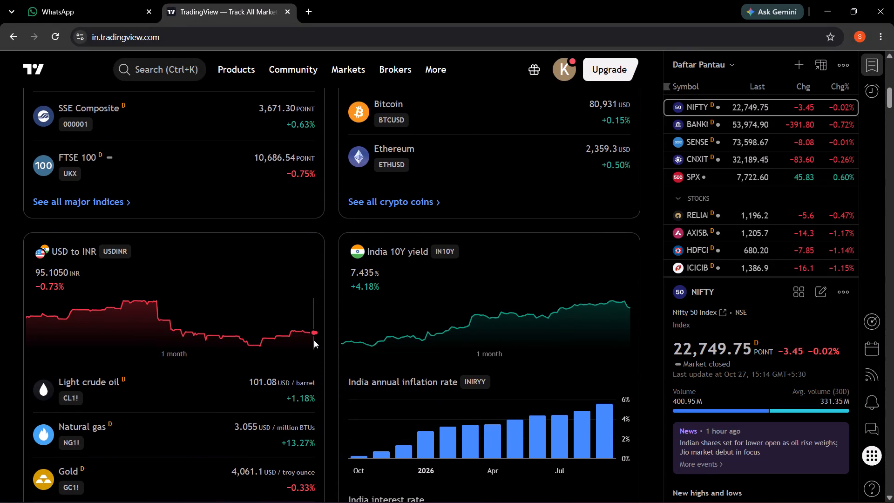
scroll(329, 274, "up", 8)
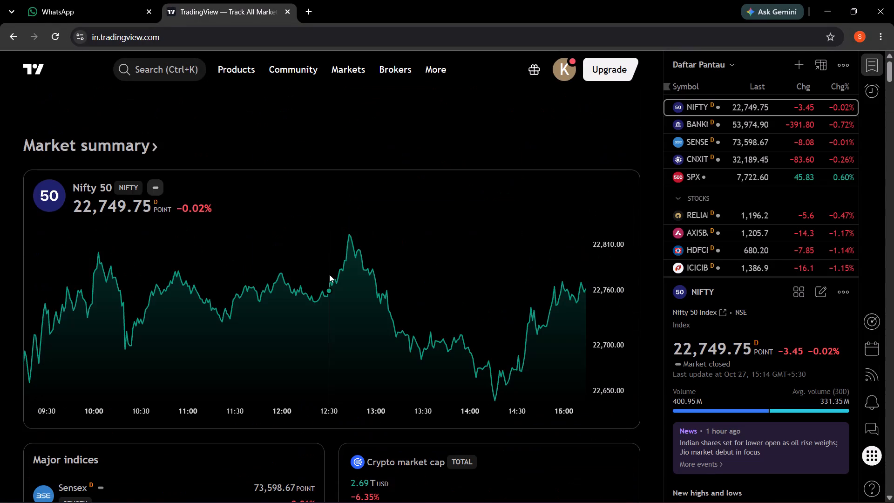
scroll(329, 274, "up", 1)
scroll(329, 274, "down", 7)
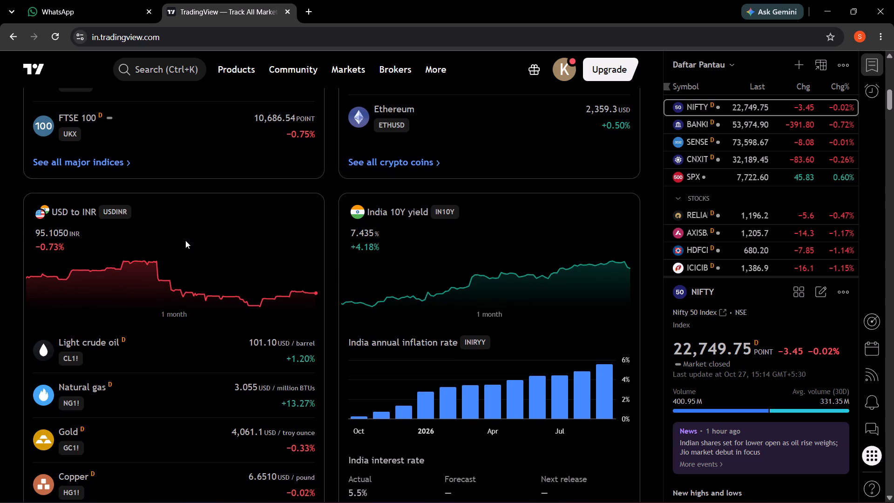
left_click(81, 211)
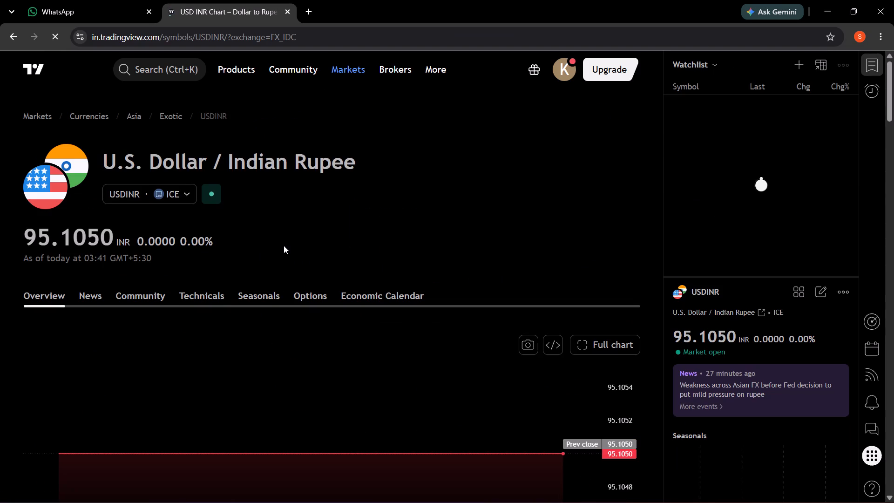
left_click(582, 346)
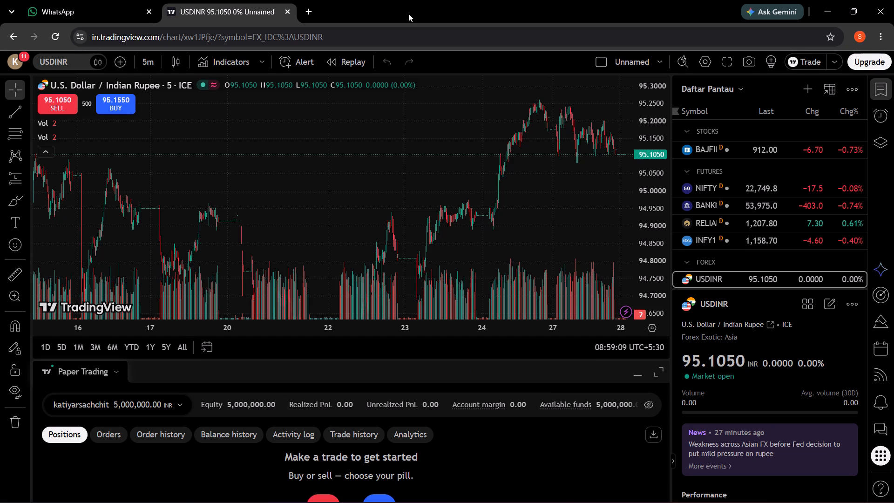
Look up "forex timings" with a Google search in a new browser tab, and close that tab.
left_click(309, 8)
left_click(244, 0)
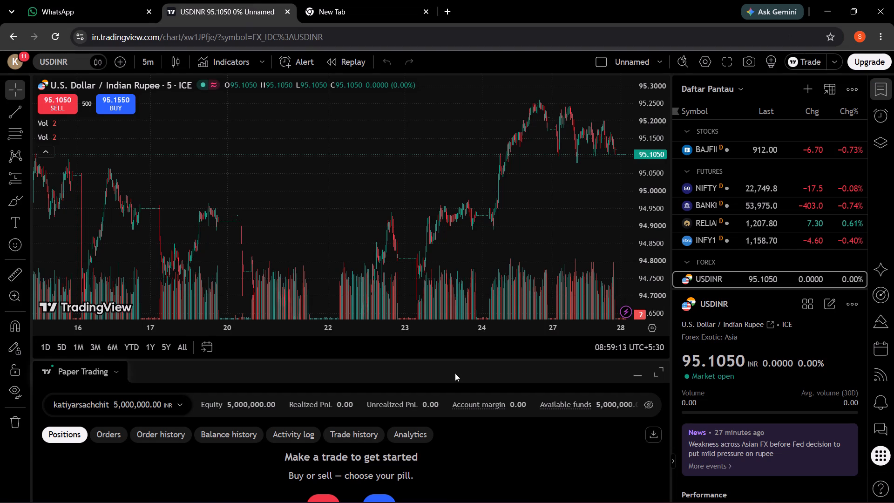
scroll(541, 464, "down", 6)
scroll(541, 464, "up", 8)
left_click(377, 0)
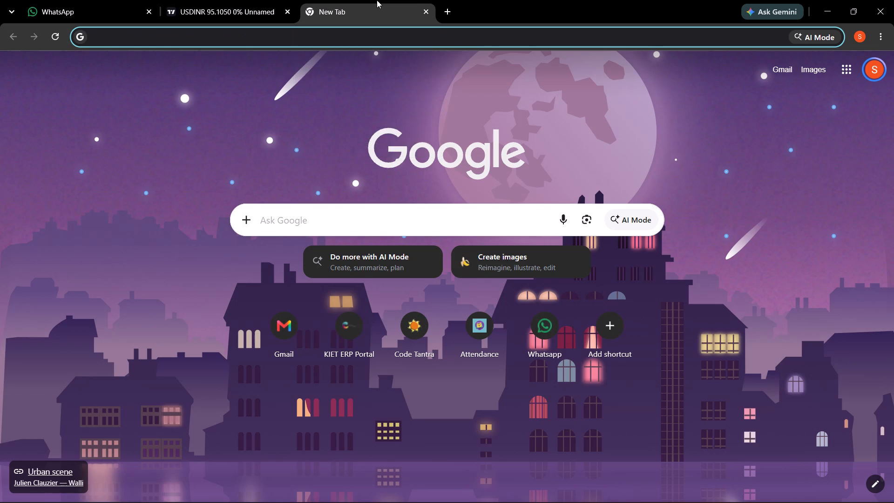
type("forex")
key("space")
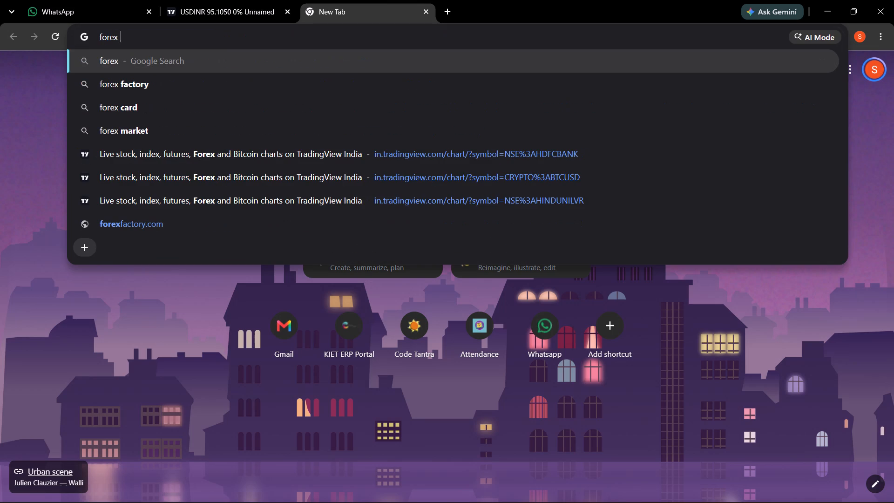
type("timings")
key("Return")
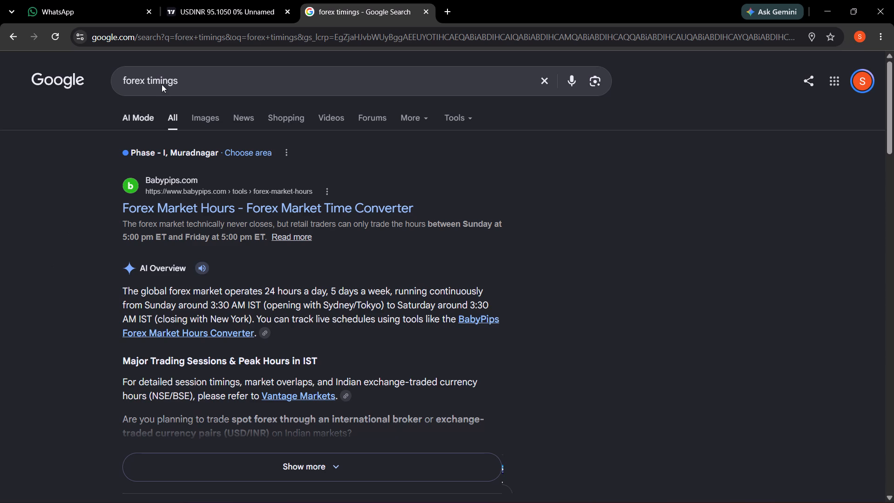
scroll(361, 207, "right", 1)
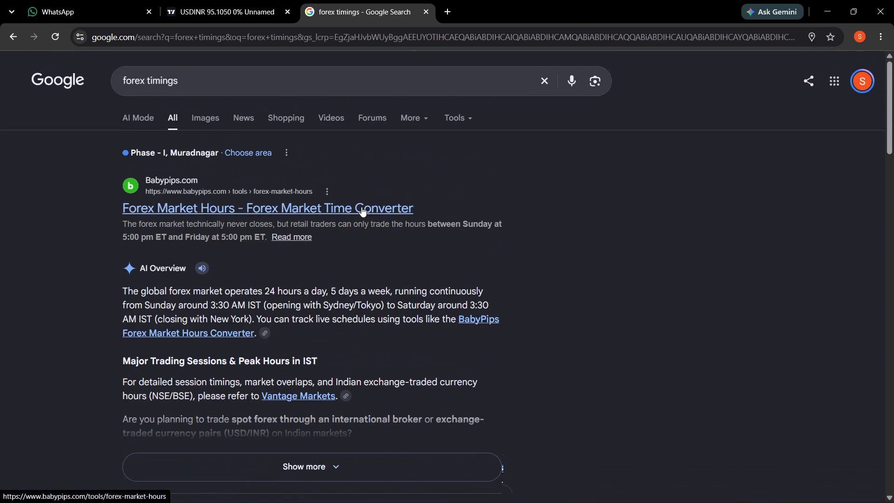
left_click(425, 11)
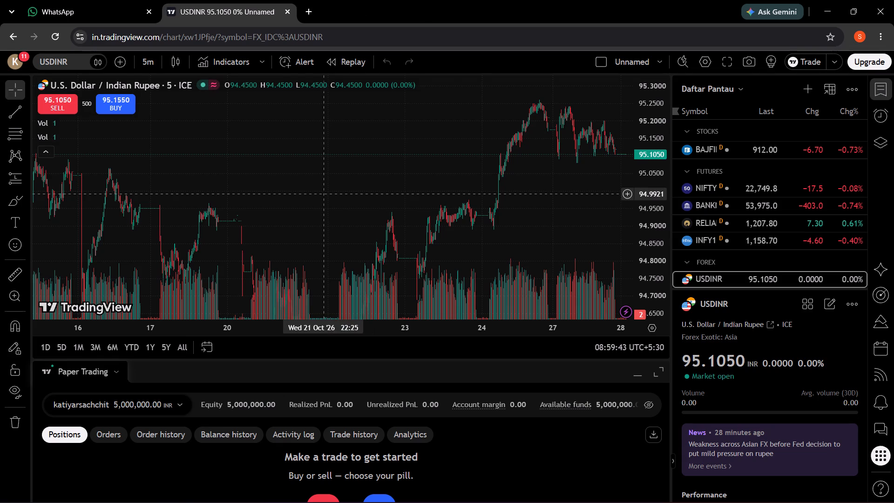
Dismiss the ad blocker notice covering the USDINR chart.
scroll(324, 193, "up", 2)
scroll(301, 159, "up", 6)
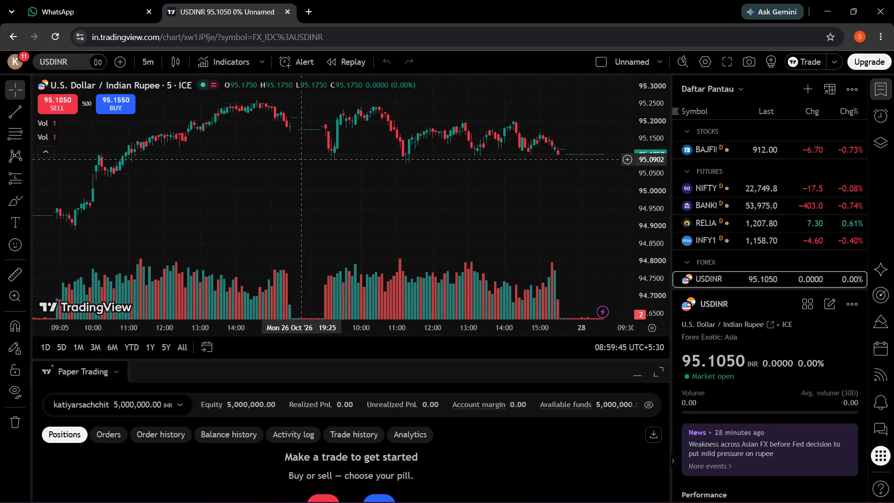
left_click_drag(430, 212, 365, 247)
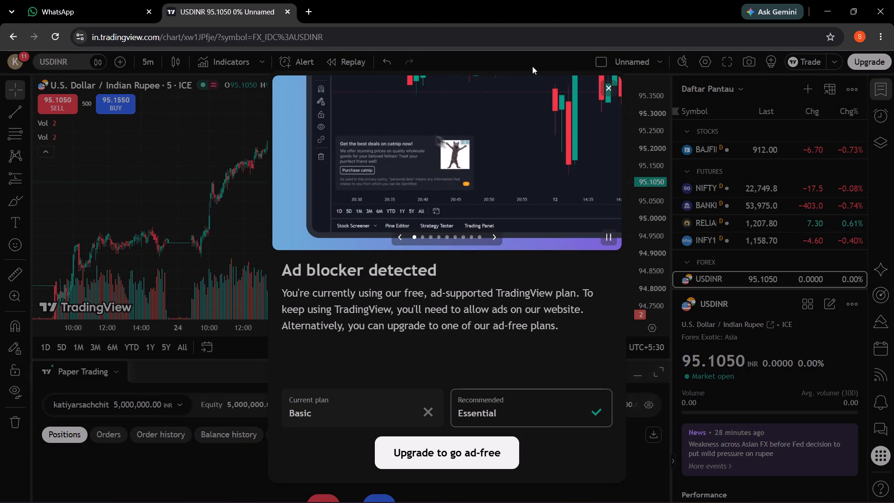
left_click(610, 83)
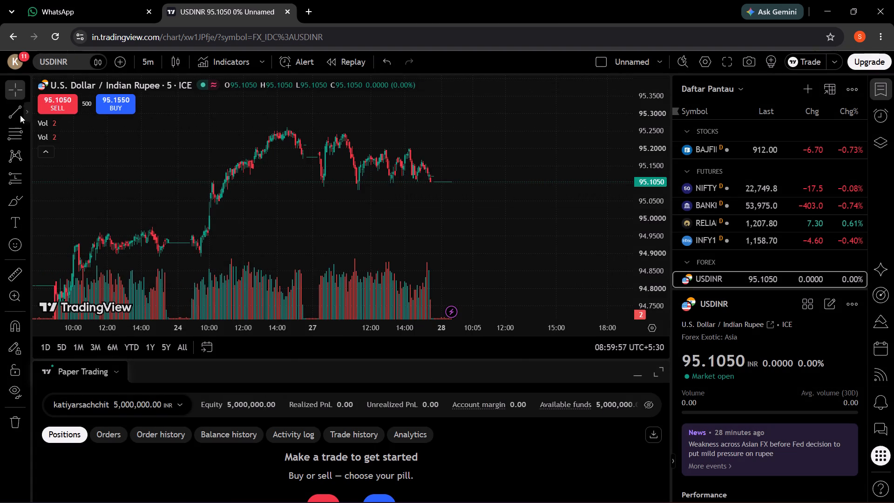
Draw a nearly horizontal trend line below the 27 Oct lows at about 95.09, from 27 Oct 09:10 to 28 Oct 14:55.
left_click(14, 109)
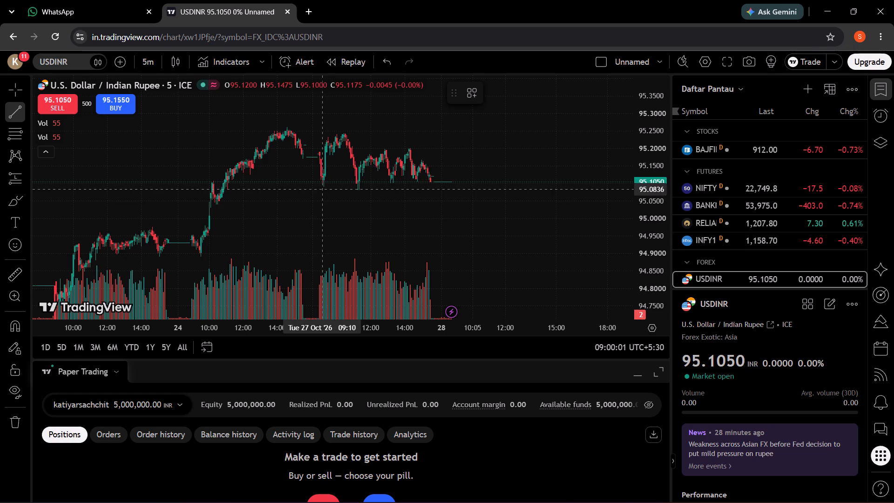
left_click_drag(323, 187, 537, 190)
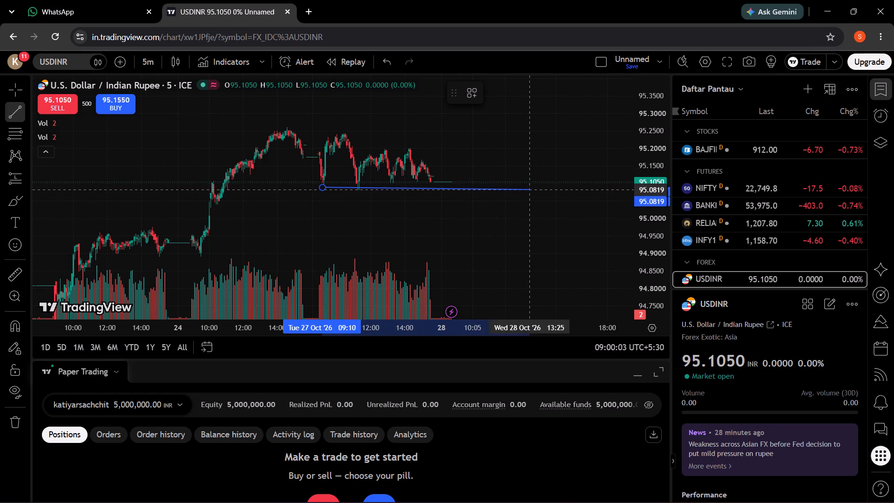
left_click_drag(537, 190, 555, 189)
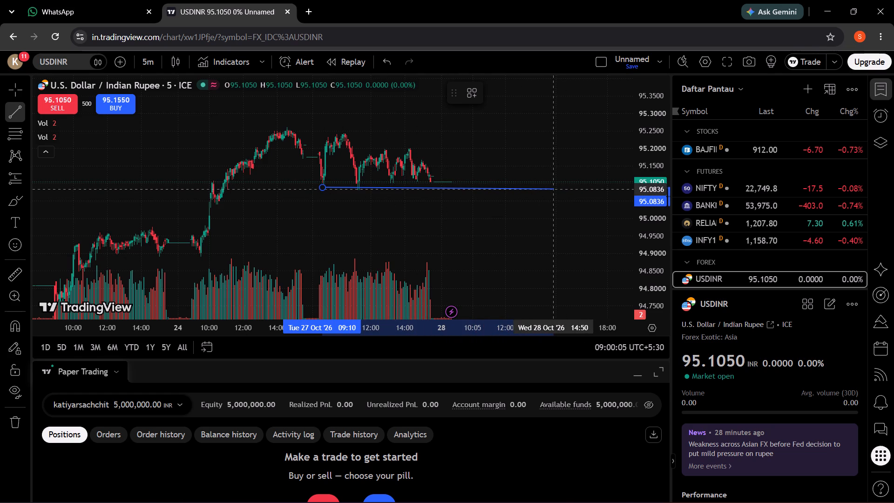
left_click_drag(555, 189, 553, 187)
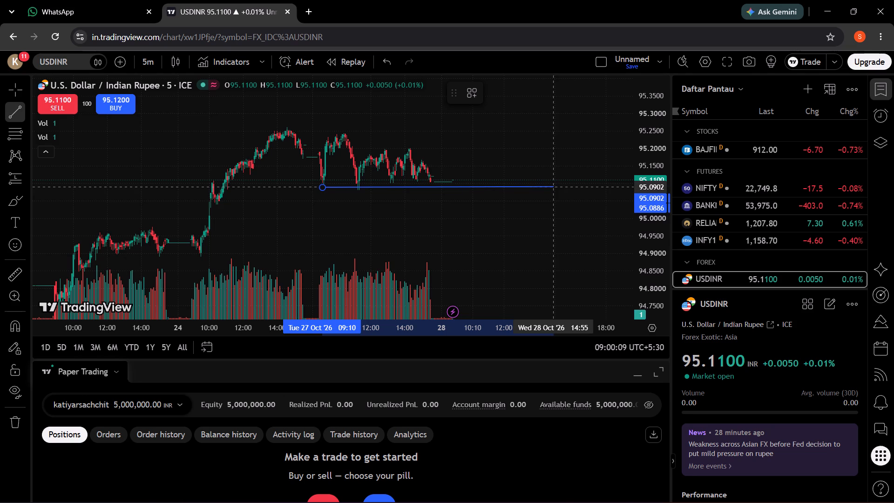
left_click(553, 187)
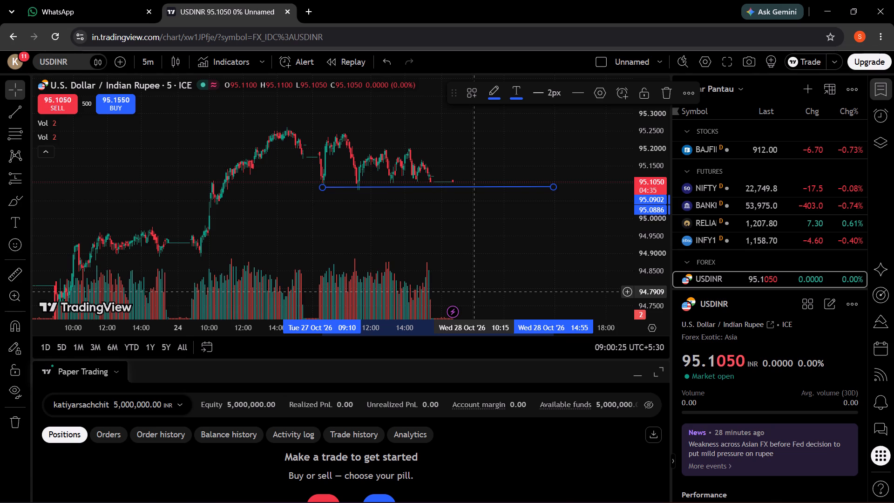
Switch the chart to the 30-minute interval and examine the price action around the trend line.
left_click(148, 64)
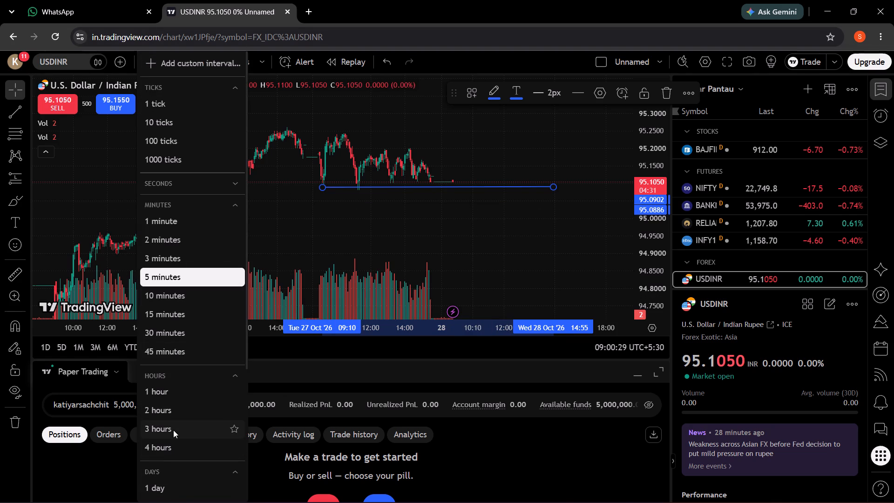
left_click(170, 330)
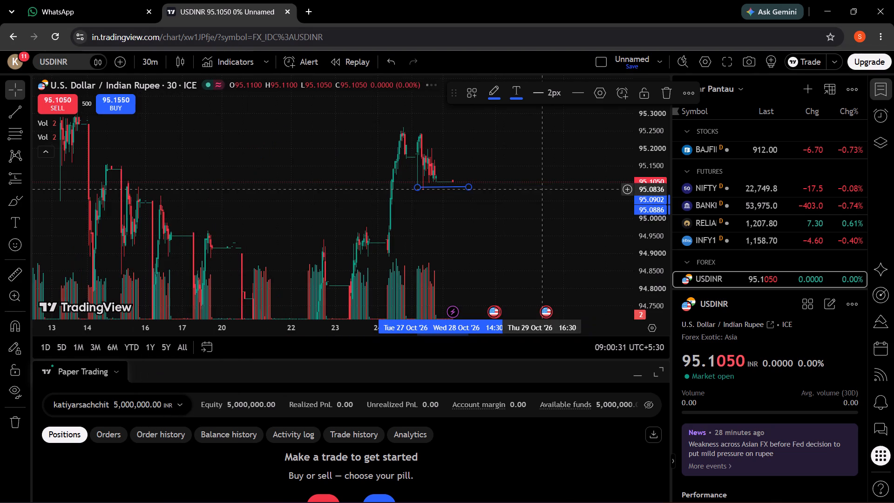
left_click_drag(648, 250, 653, 204)
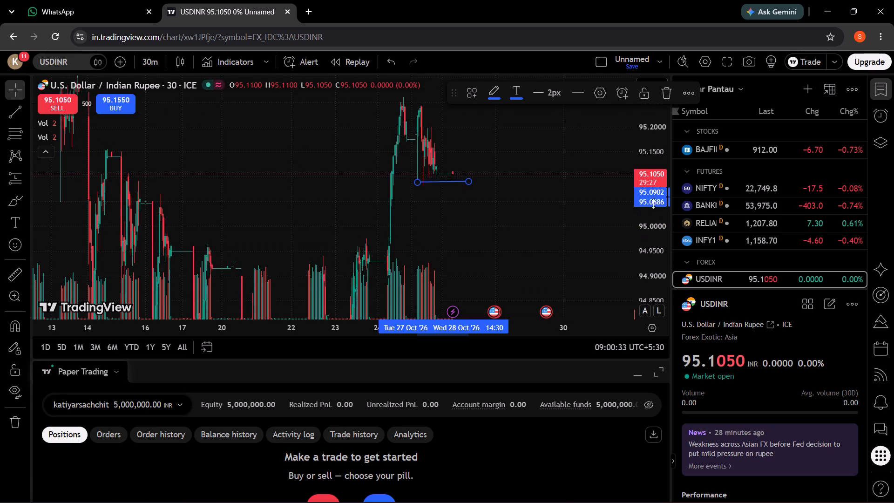
left_click_drag(653, 204, 667, 319)
left_click_drag(658, 169, 660, 200)
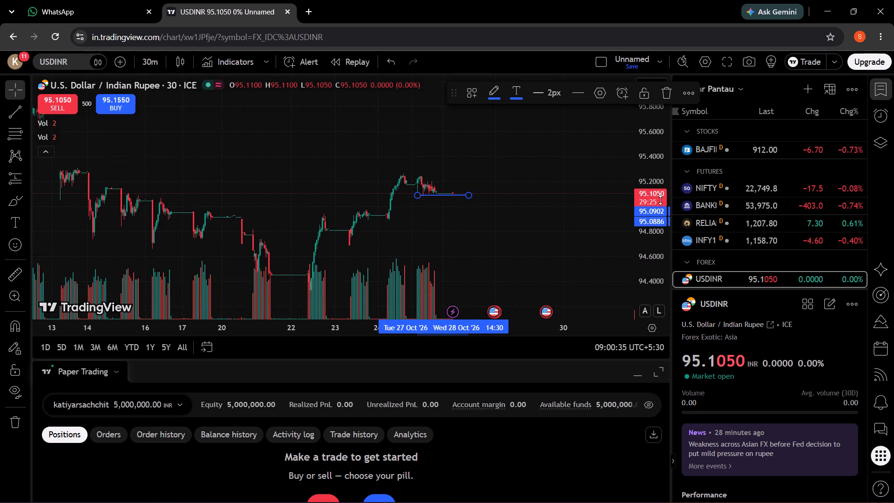
left_click_drag(660, 200, 662, 211)
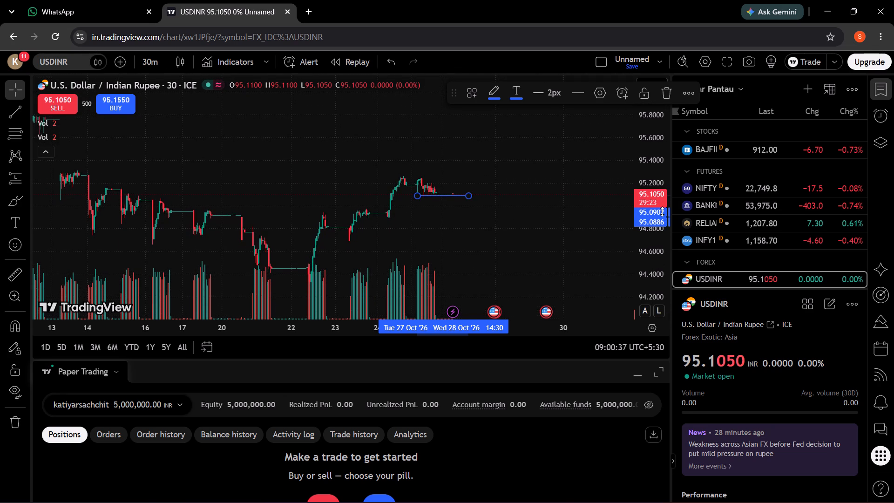
left_click_drag(662, 211, 662, 220)
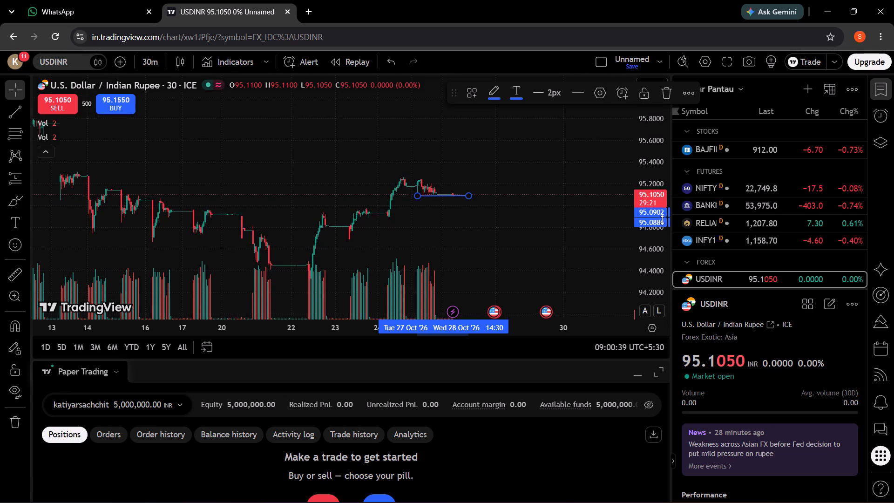
left_click_drag(662, 220, 660, 218)
left_click_drag(552, 214, 490, 214)
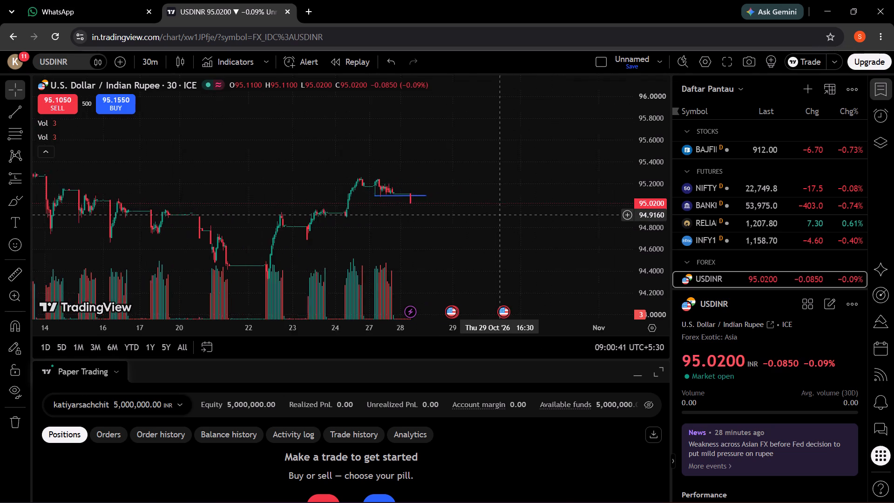
left_click_drag(490, 214, 465, 212)
left_click_drag(440, 222, 414, 196)
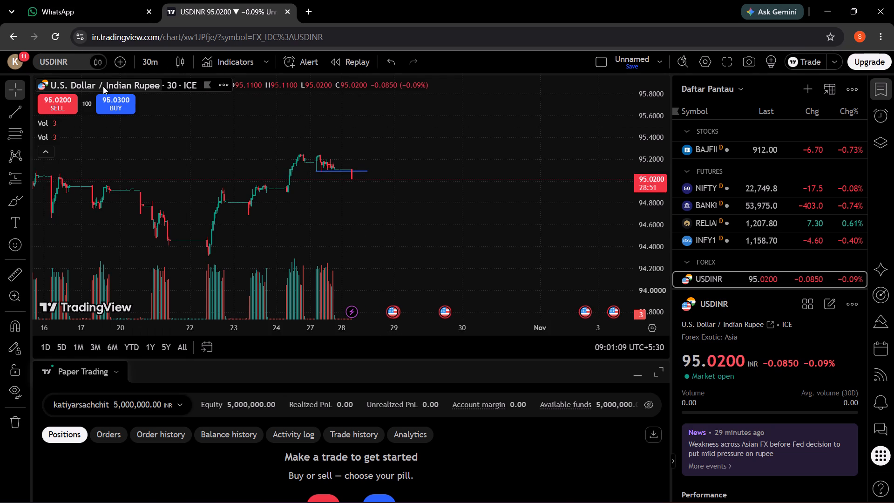
Set the USDINR chart interval to 15 minutes.
left_click(146, 60)
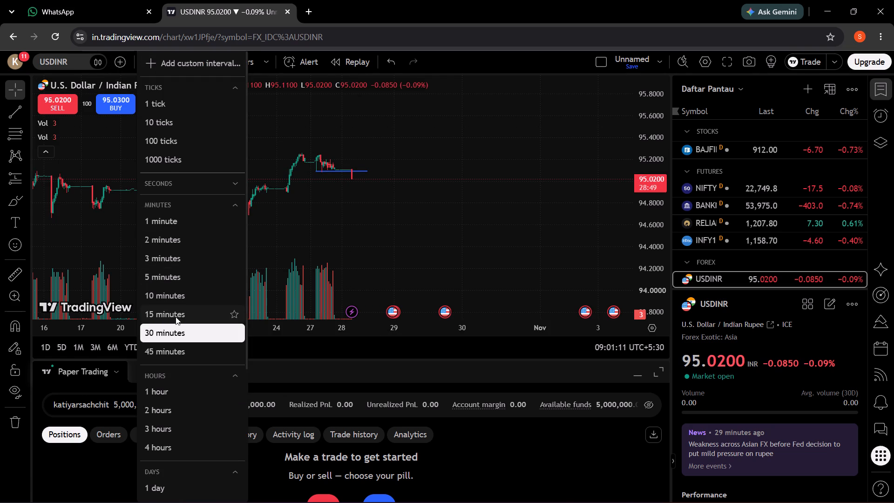
left_click(171, 315)
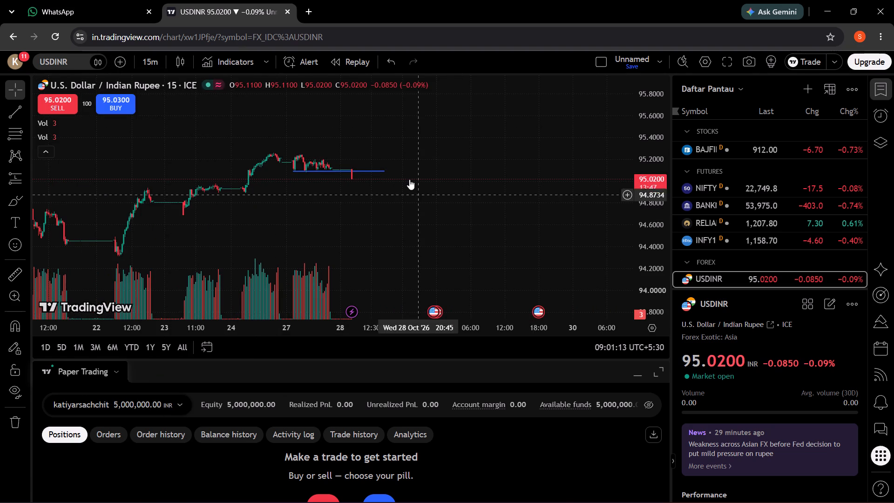
Draw a nearly horizontal trend line along the 26 Oct high at about 95.26, from 26 Oct 14:30 to 30 Oct 06:15.
left_click_drag(656, 209, 651, 168)
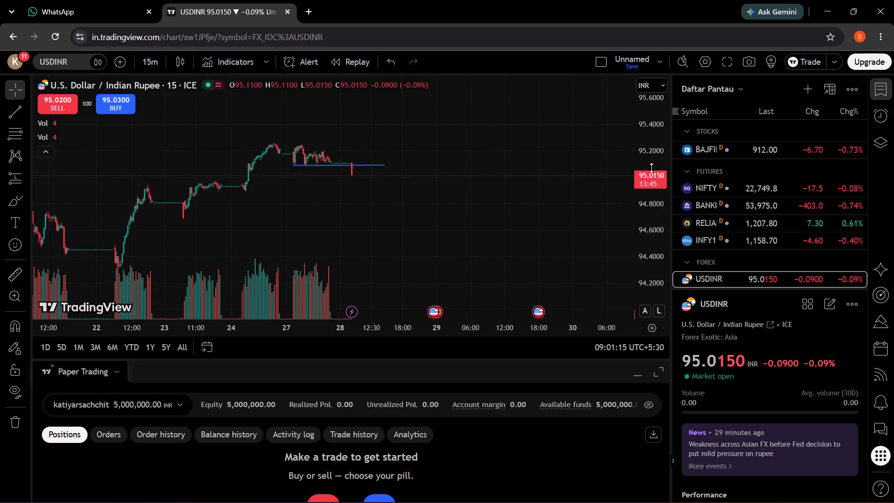
left_click_drag(651, 168, 651, 160)
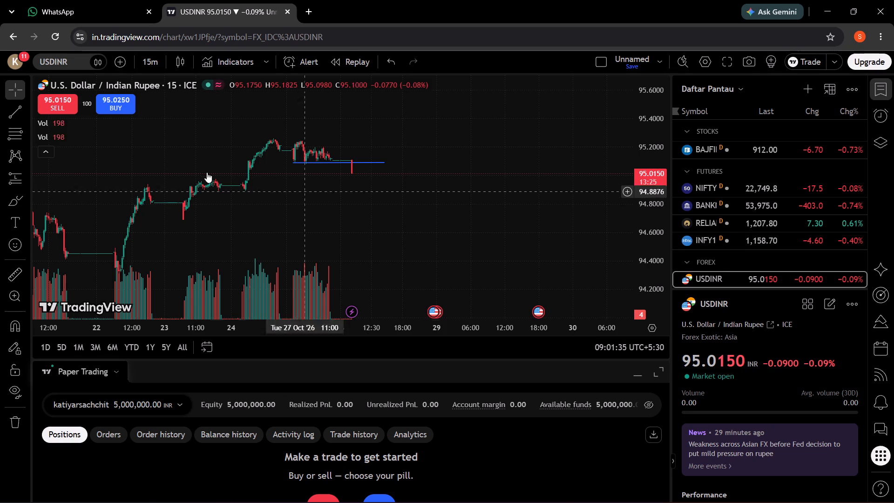
left_click(12, 107)
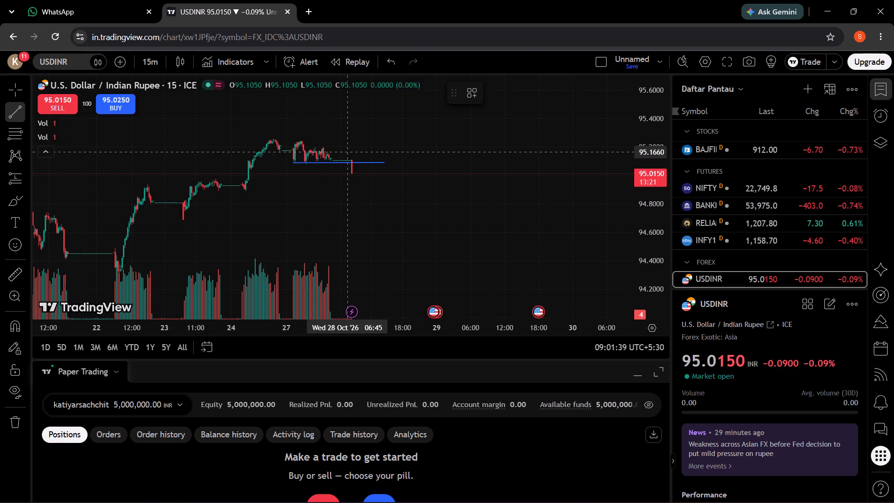
left_click_drag(274, 139, 398, 138)
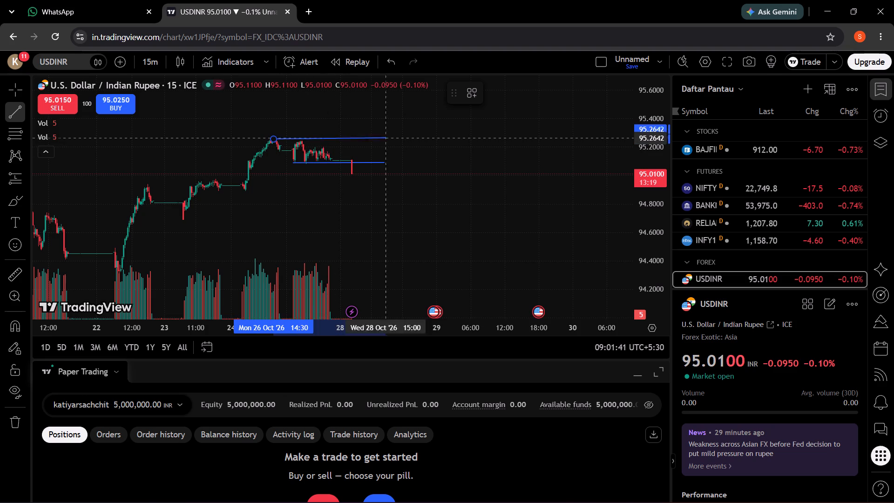
left_click_drag(398, 138, 565, 142)
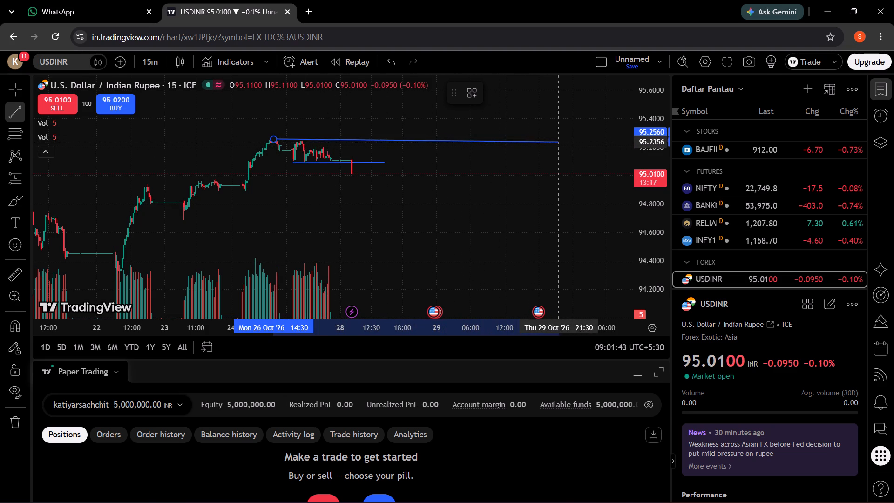
left_click_drag(565, 142, 609, 140)
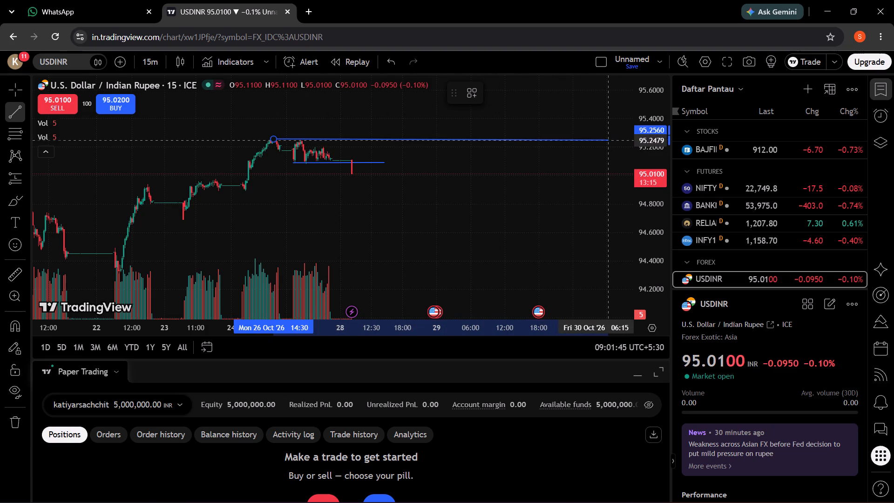
left_click_drag(609, 140, 608, 138)
left_click(608, 138)
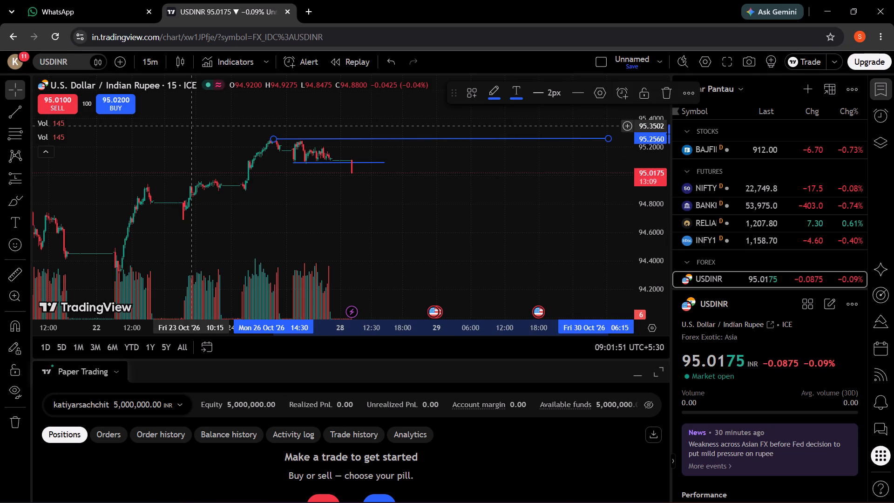
Review the paper trading account's leverage and commission settings and save them as they are.
left_click(173, 410)
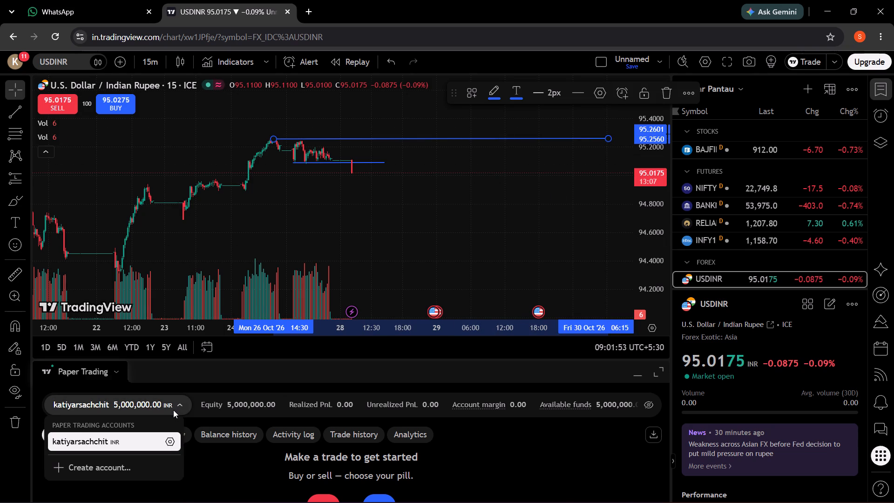
left_click(171, 441)
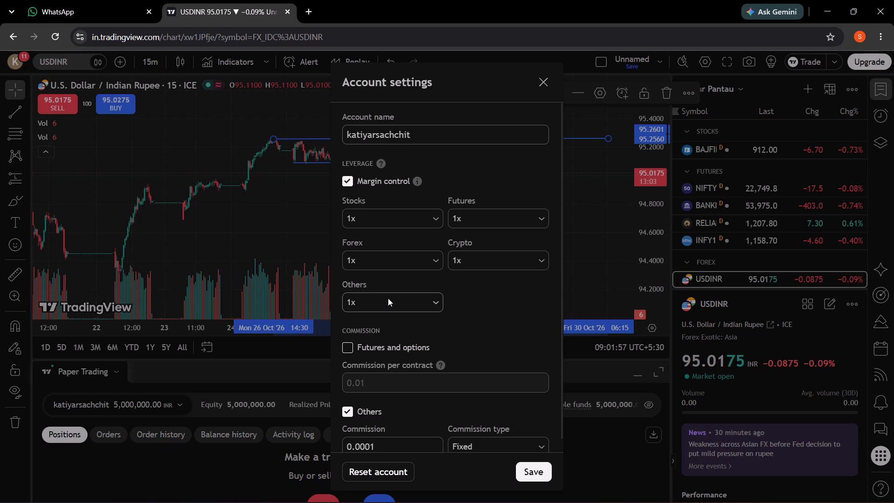
left_click(537, 472)
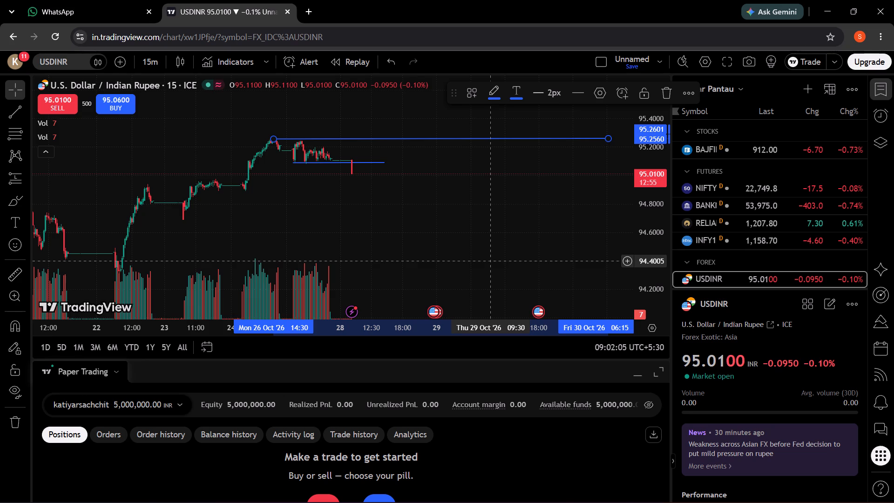
Open a market buy order for USDINR.
left_click(117, 103)
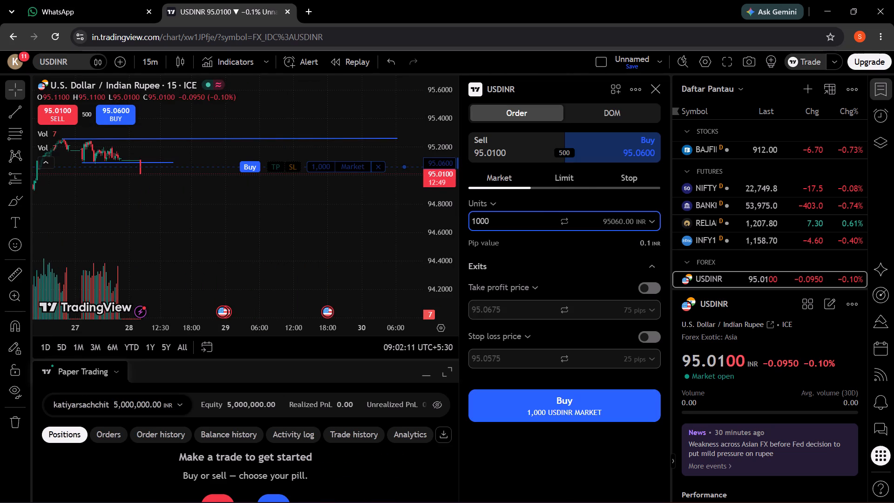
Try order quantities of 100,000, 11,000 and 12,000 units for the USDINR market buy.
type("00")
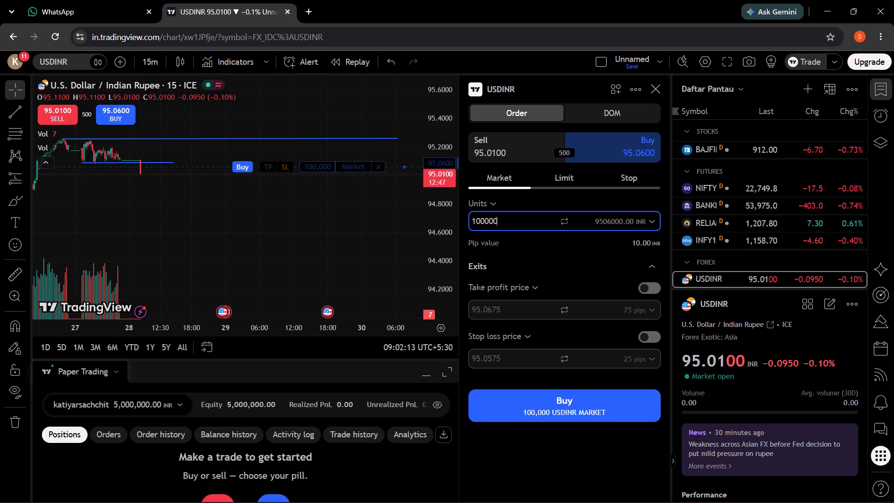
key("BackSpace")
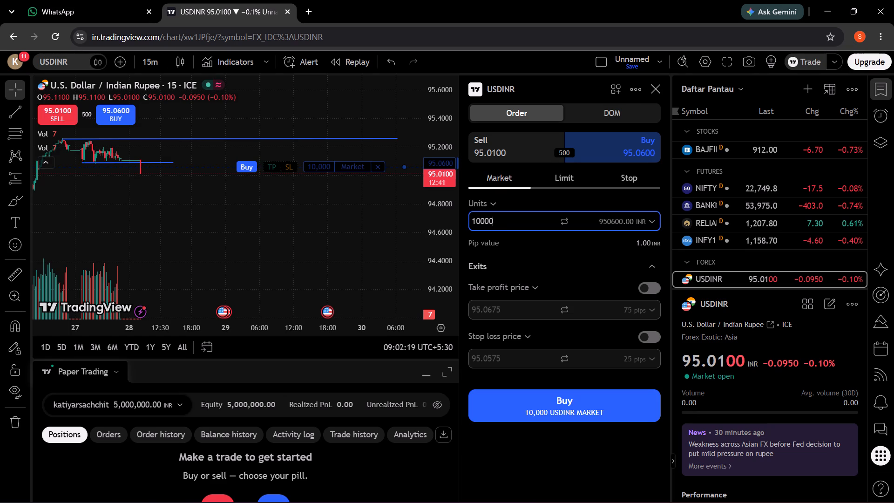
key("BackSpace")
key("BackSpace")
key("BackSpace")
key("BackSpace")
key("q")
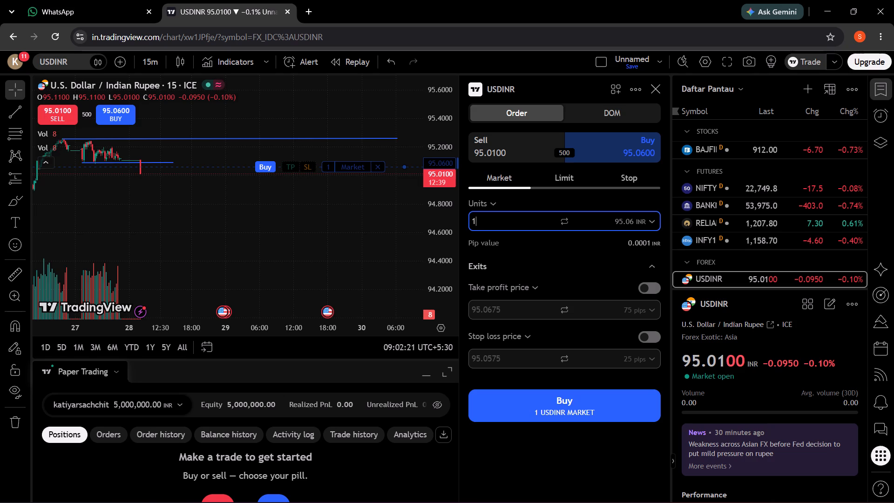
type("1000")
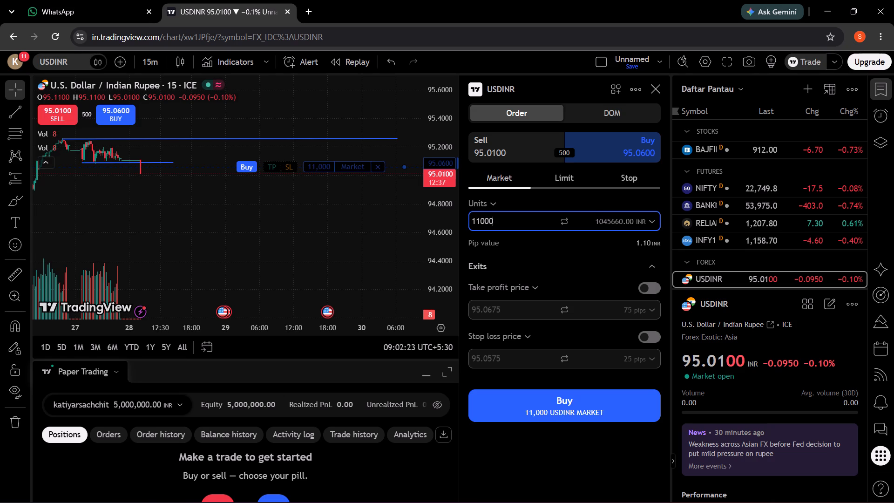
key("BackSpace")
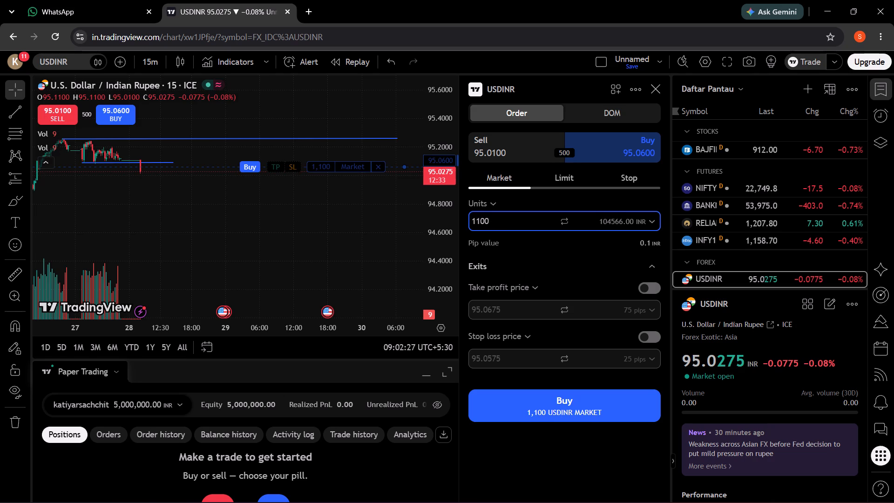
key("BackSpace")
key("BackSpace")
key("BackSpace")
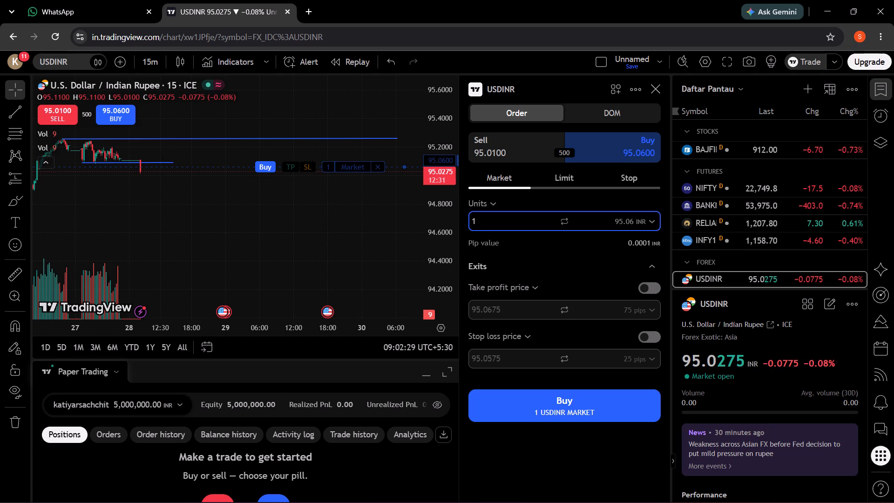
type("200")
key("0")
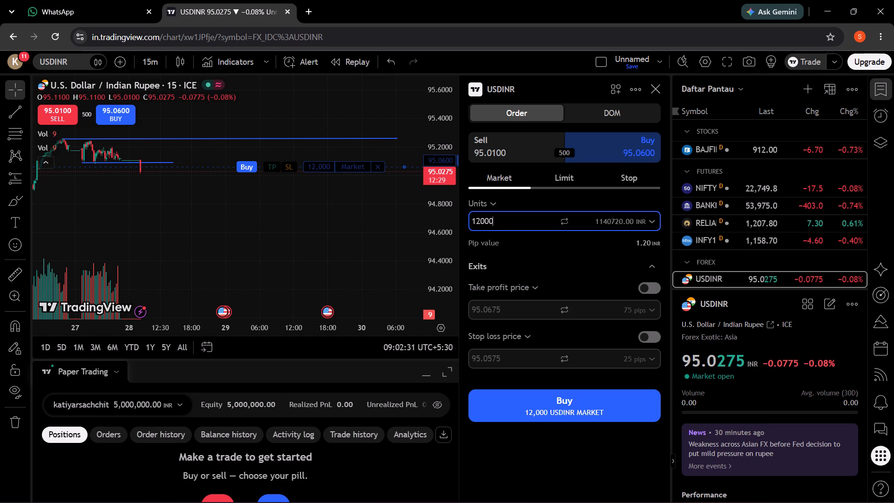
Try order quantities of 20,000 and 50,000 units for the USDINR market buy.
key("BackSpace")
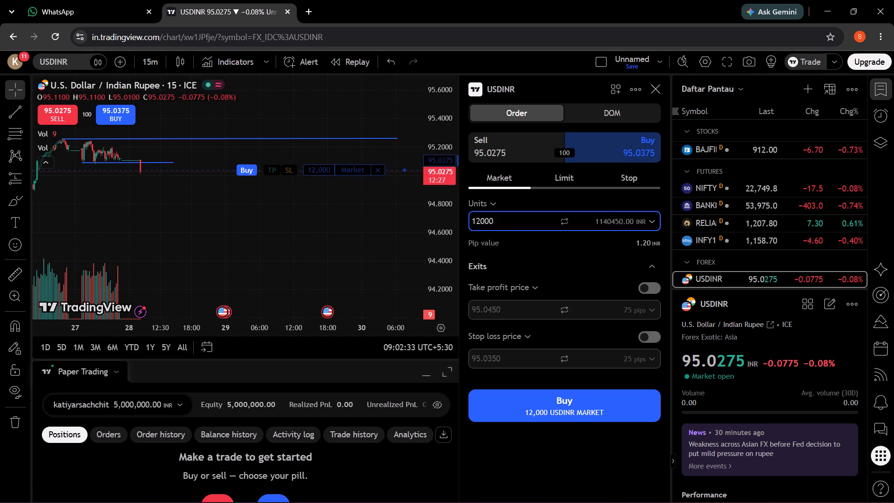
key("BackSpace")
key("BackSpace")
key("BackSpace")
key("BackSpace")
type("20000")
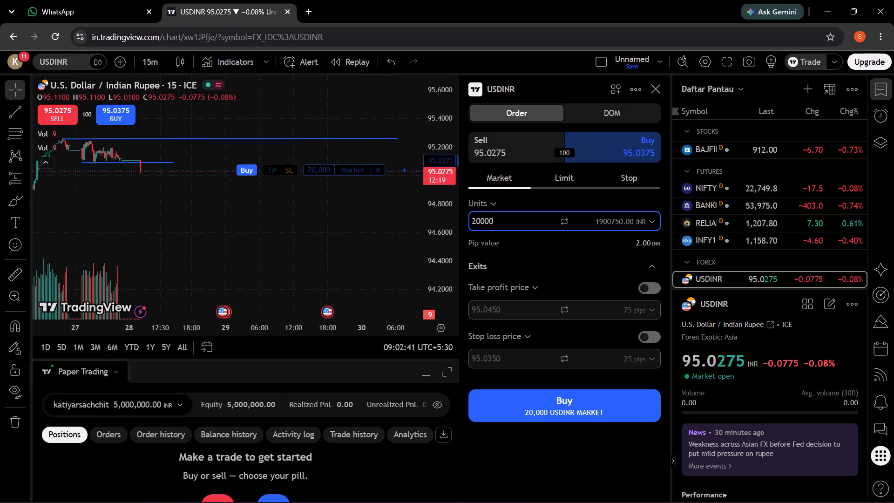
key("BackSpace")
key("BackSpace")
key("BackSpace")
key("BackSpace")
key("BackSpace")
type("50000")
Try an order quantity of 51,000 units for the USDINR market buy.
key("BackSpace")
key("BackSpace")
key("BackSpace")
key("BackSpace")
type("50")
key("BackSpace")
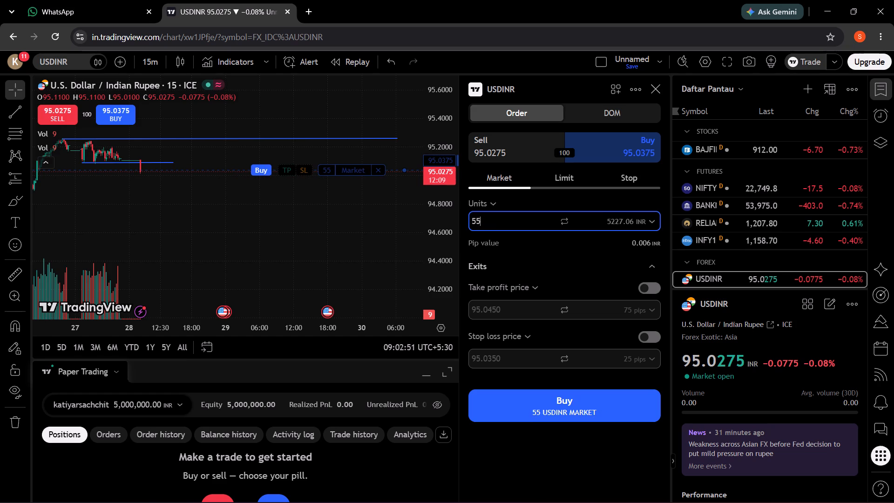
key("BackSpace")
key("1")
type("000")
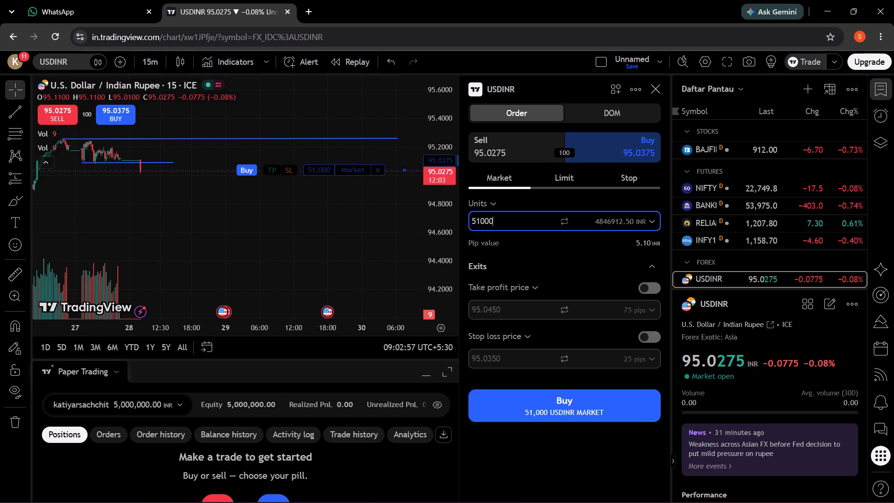
Set the order quantity to 51,999 units and place the USDINR market buy order.
key("BackSpace")
key("BackSpace")
key("BackSpace")
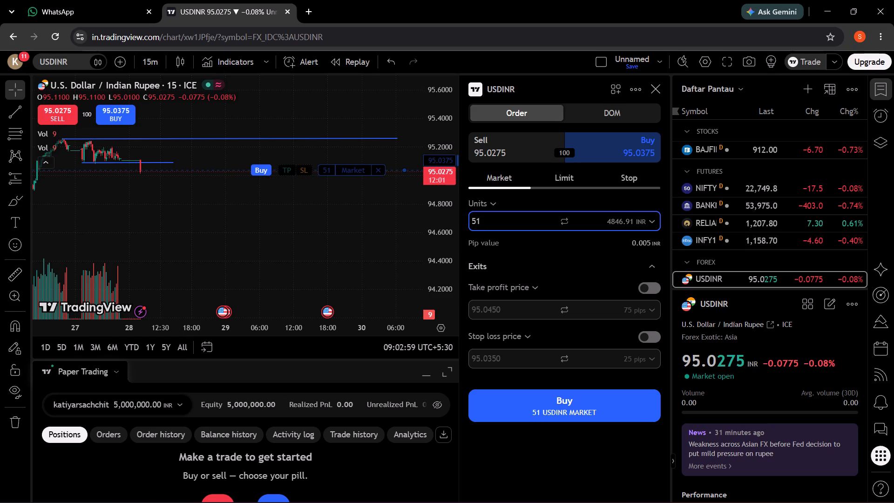
type("5000")
key("BackSpace")
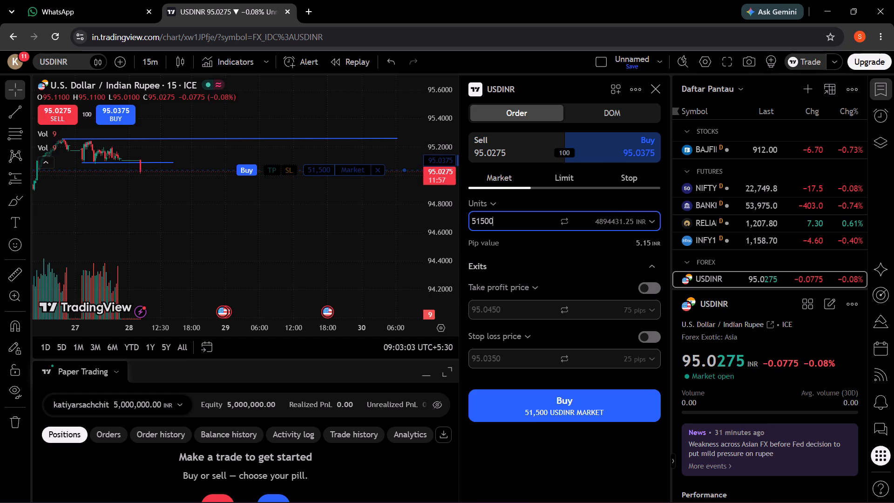
key("BackSpace")
key("BackSpace")
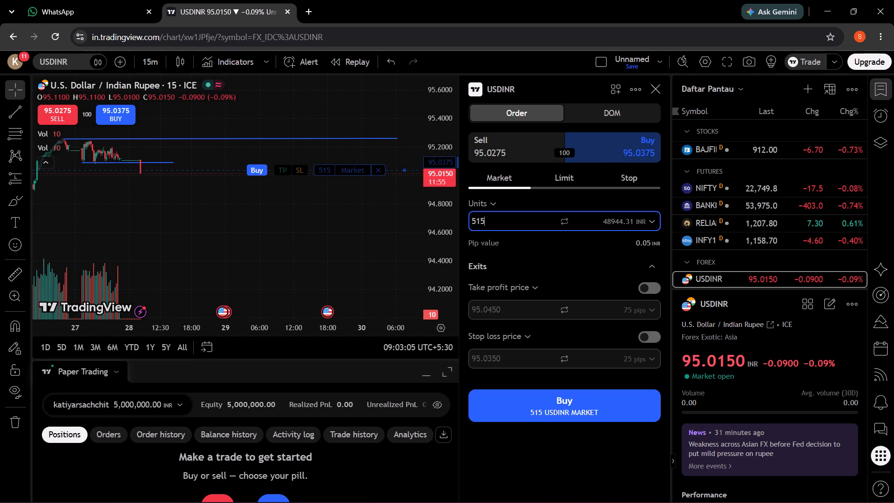
key("BackSpace")
key("9")
key("9")
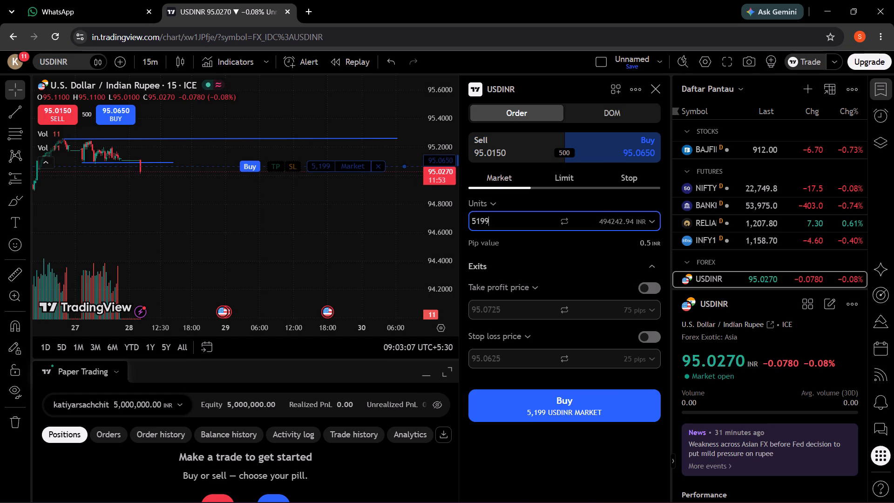
key("9")
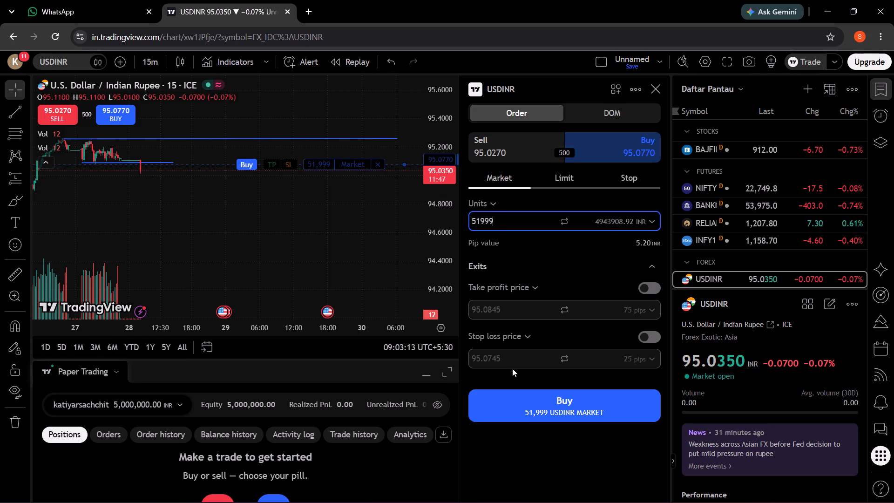
left_click(573, 409)
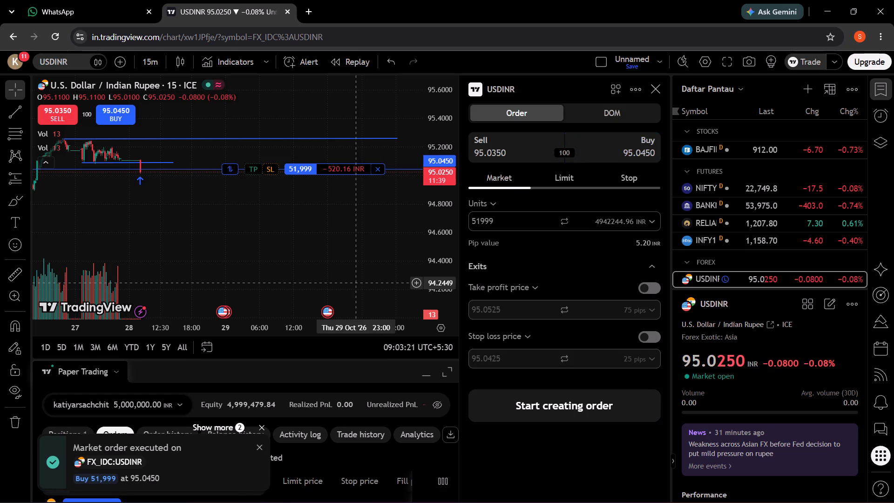
Add a take profit at 95.2438 to the long USDINR position, just below the upper trend line, and confirm it.
left_click_drag(253, 170, 251, 149)
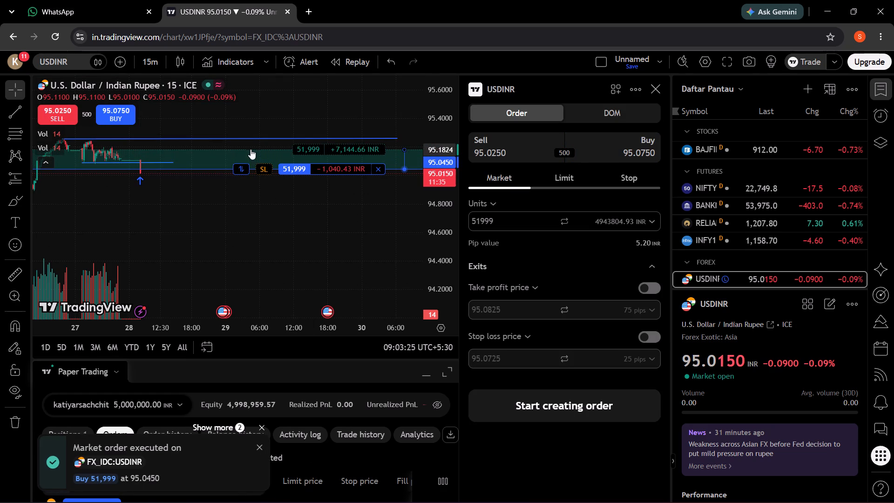
left_click_drag(251, 149, 248, 144)
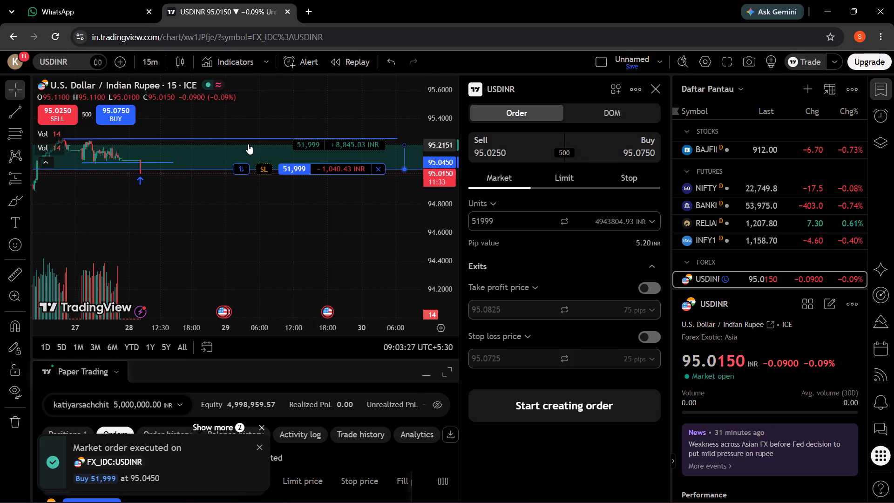
left_click_drag(248, 144, 246, 141)
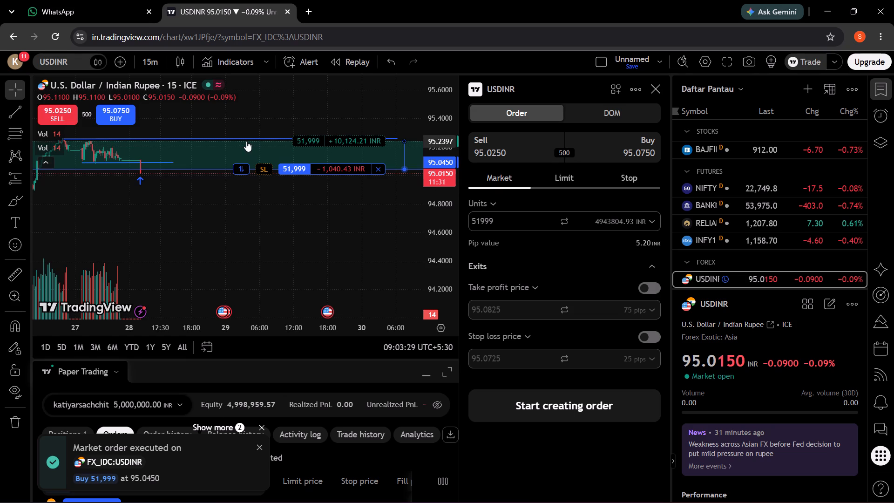
left_click_drag(246, 141, 244, 141)
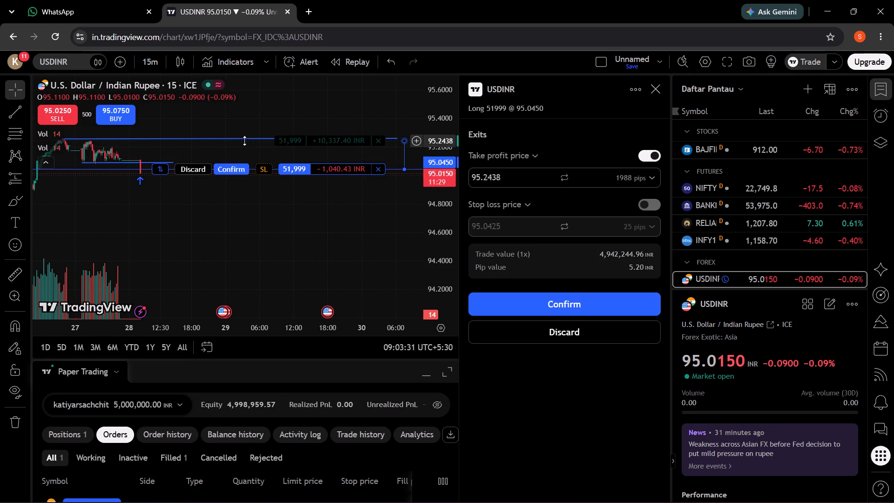
left_click(572, 301)
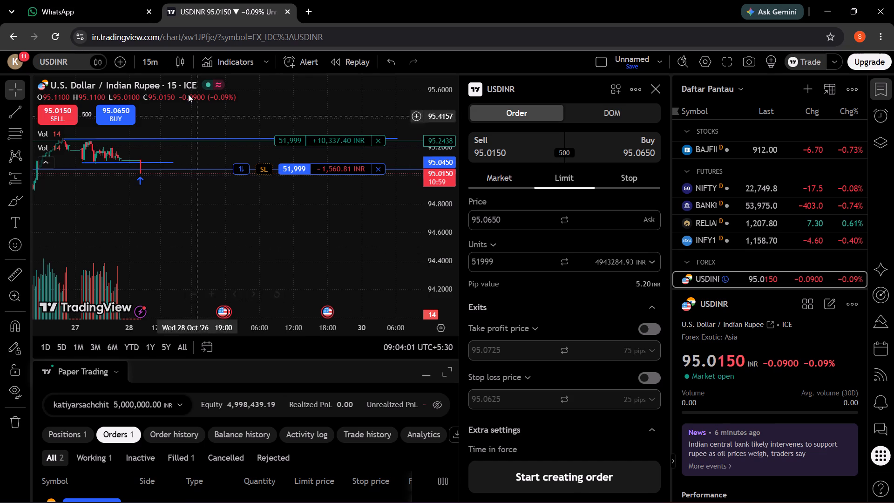
Switch the USDINR chart to the 5-minute interval.
left_click(150, 66)
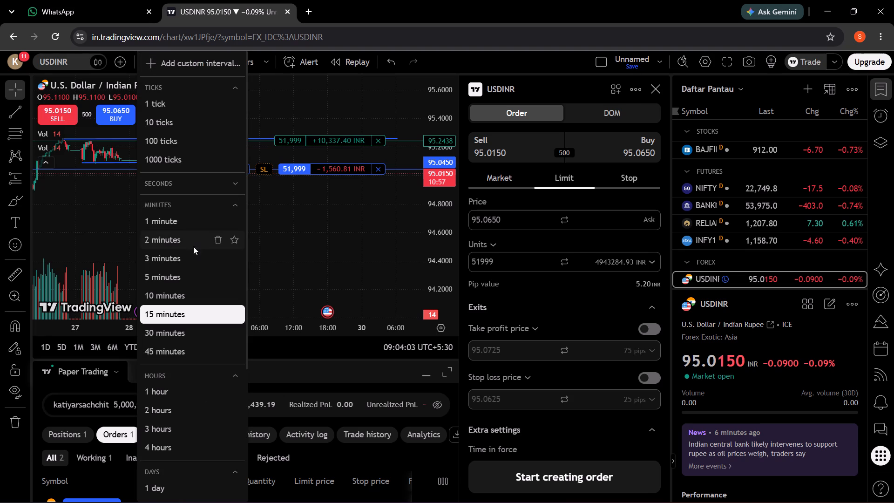
left_click(177, 275)
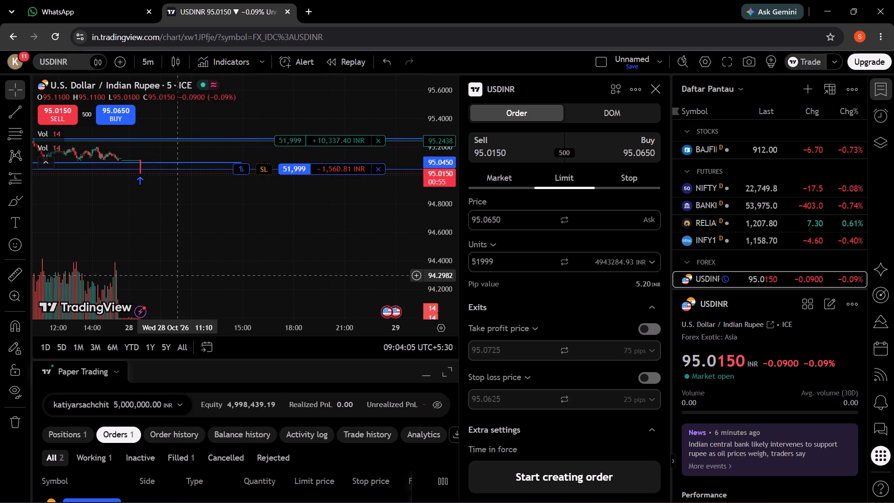
Examine the recent USDINR candles around the long position's entry, its take profit level and the two trend lines.
left_click_drag(156, 235, 278, 259)
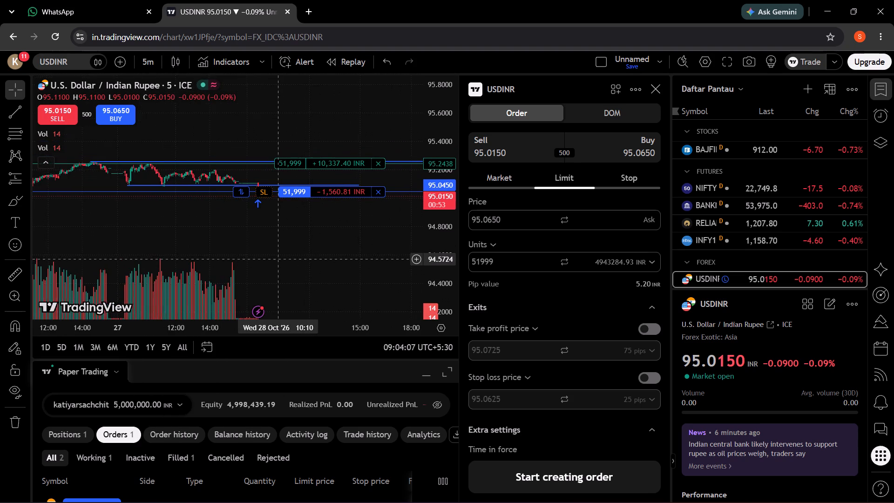
left_click_drag(278, 259, 220, 247)
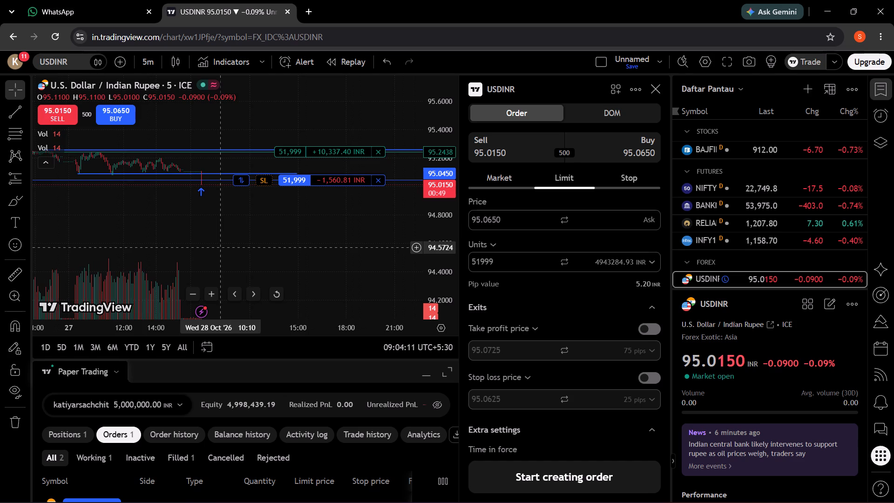
left_click_drag(436, 211, 441, 131)
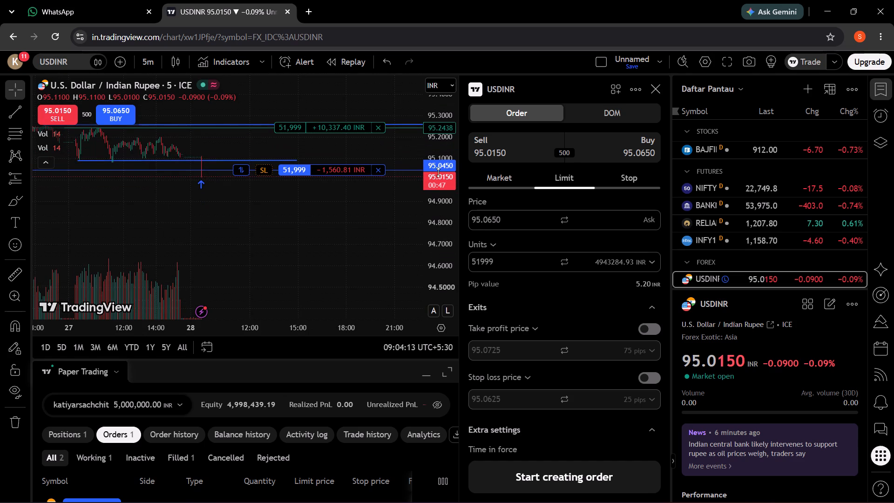
left_click_drag(444, 244, 438, 179)
left_click_drag(298, 203, 357, 280)
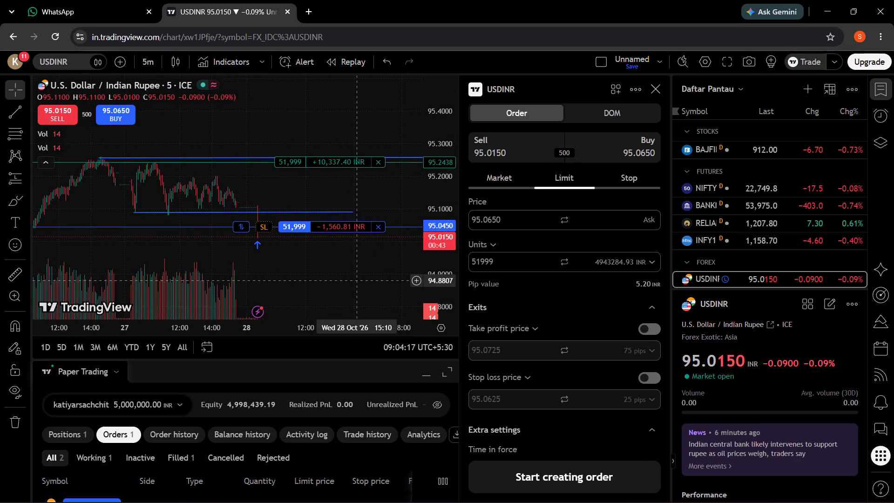
left_click_drag(357, 280, 427, 248)
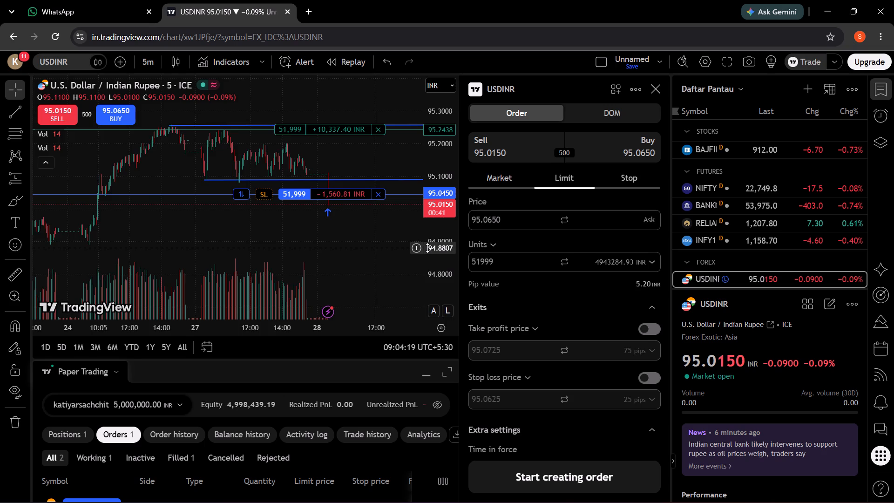
left_click_drag(427, 248, 368, 247)
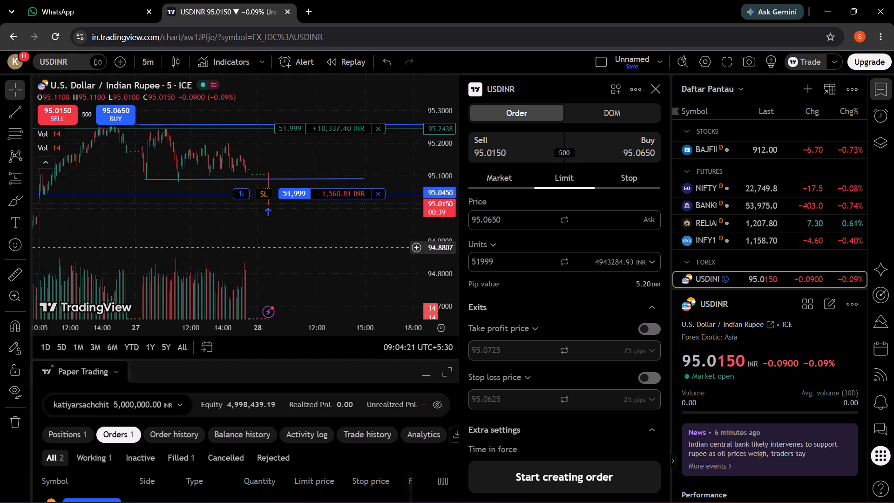
left_click_drag(368, 247, 321, 258)
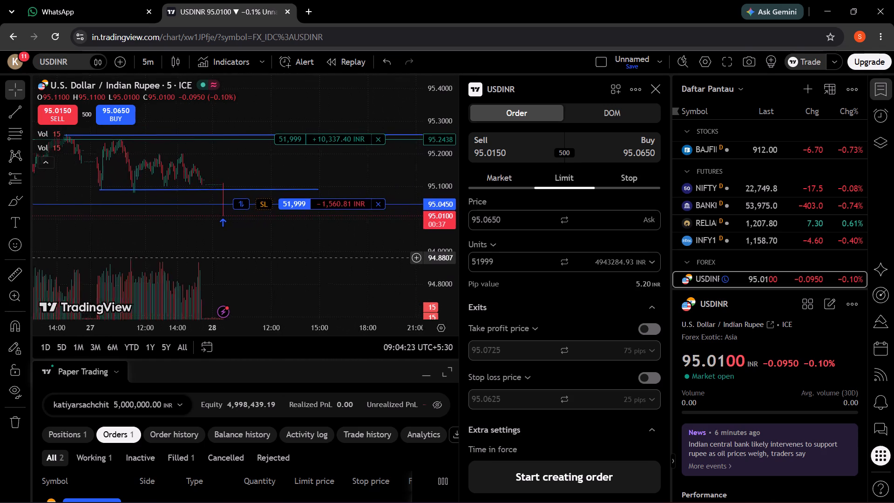
left_click_drag(321, 258, 324, 262)
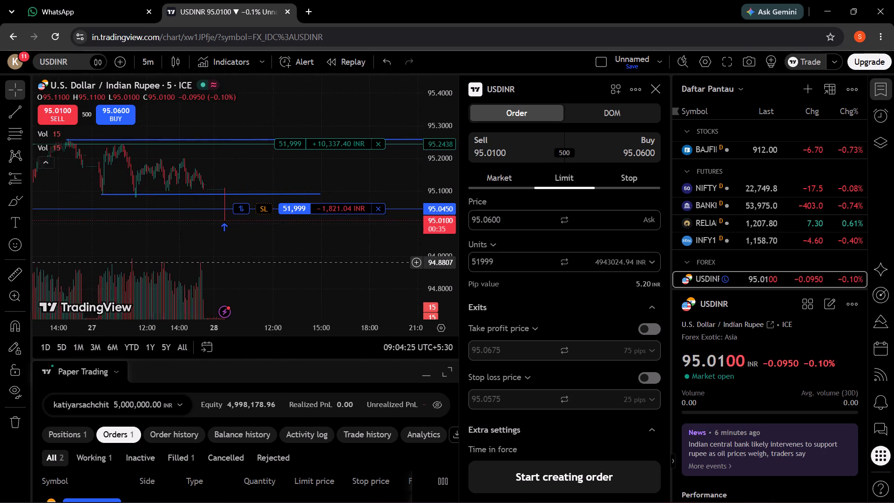
left_click_drag(324, 262, 324, 261)
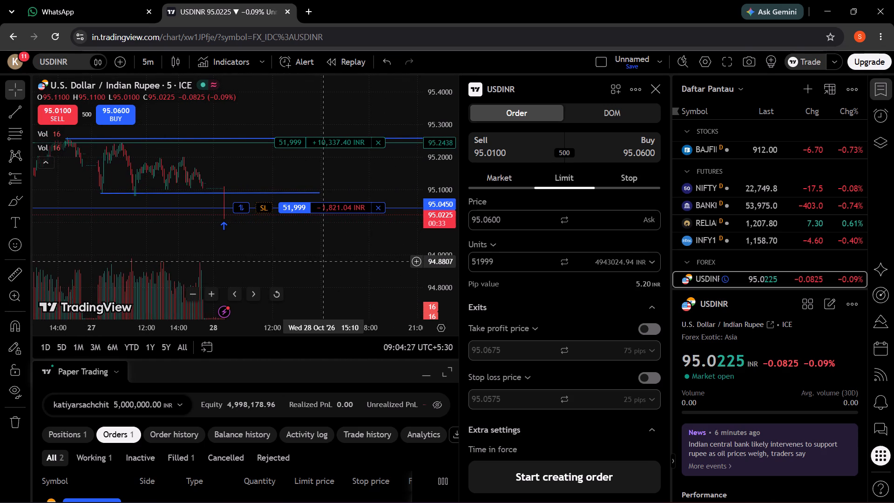
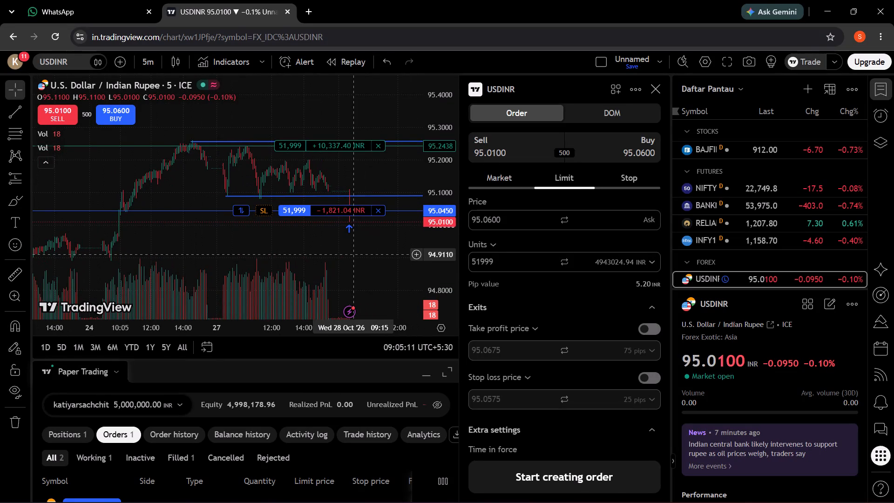
Examine the earlier USDINR price action on the 5-minute chart, back to 23 October, against the long position's entry level.
left_click_drag(265, 251, 400, 181)
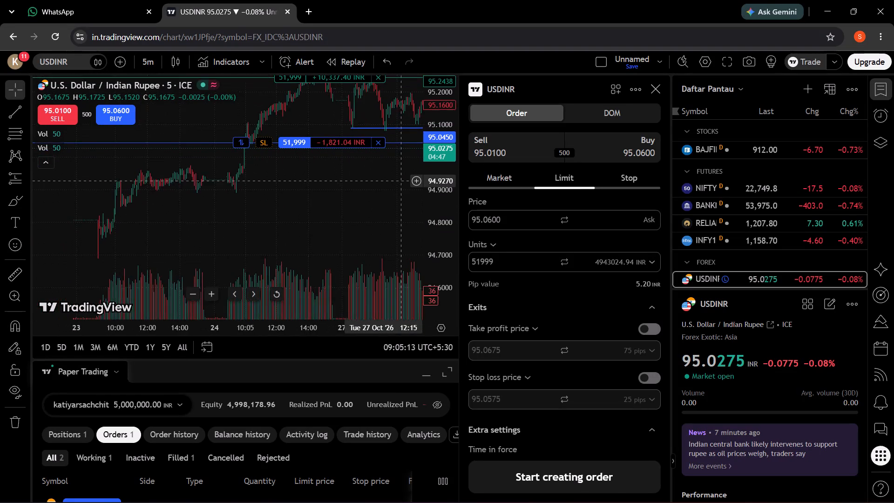
left_click_drag(400, 181, 366, 190)
left_click_drag(253, 221, 351, 181)
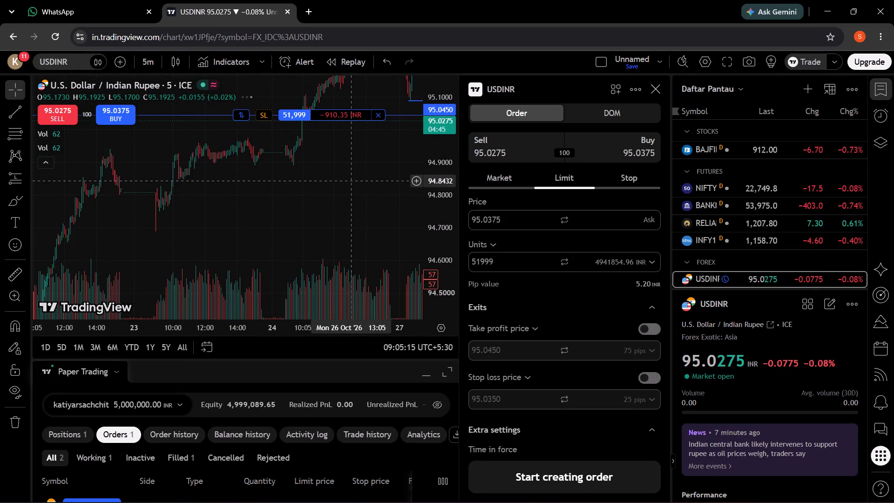
left_click_drag(277, 198, 357, 158)
left_click_drag(341, 206, 264, 232)
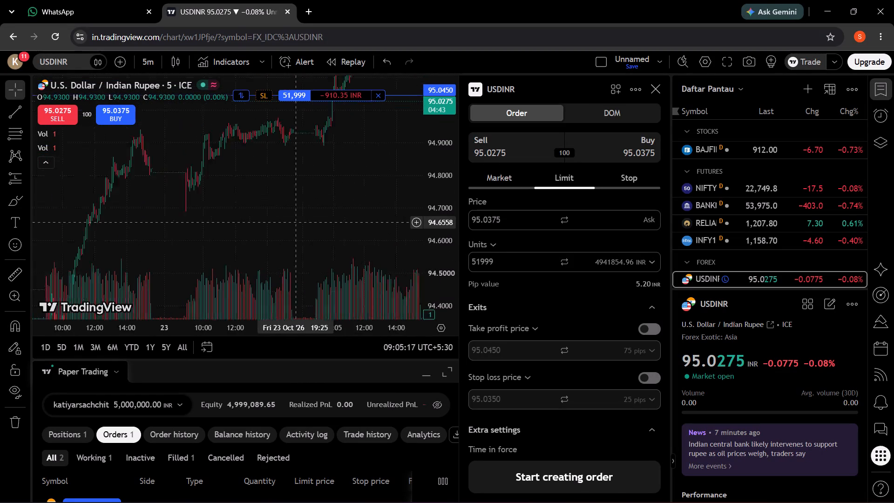
left_click_drag(264, 232, 233, 238)
left_click_drag(339, 211, 243, 265)
left_click_drag(352, 208, 262, 226)
left_click_drag(190, 225, 400, 171)
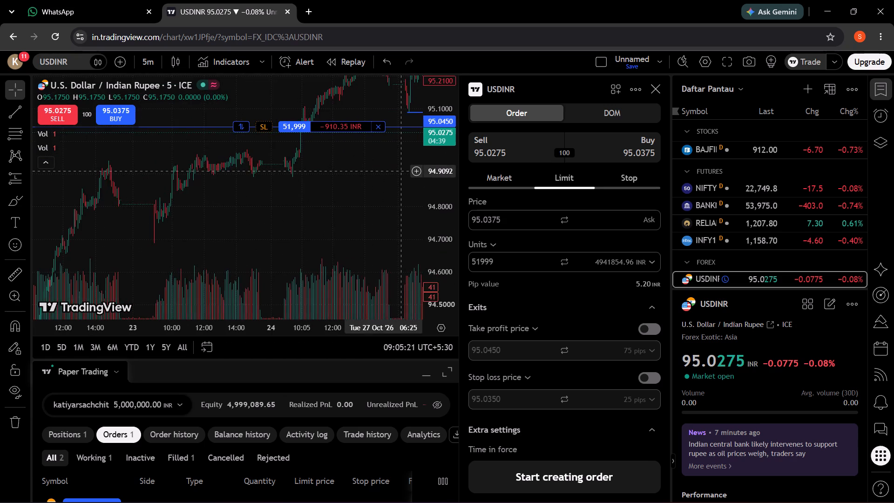
left_click_drag(400, 171, 259, 210)
left_click_drag(346, 209, 232, 231)
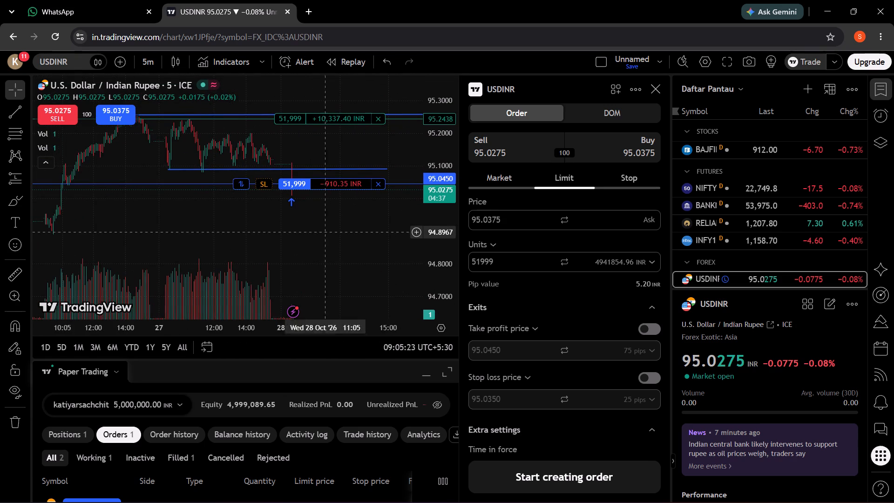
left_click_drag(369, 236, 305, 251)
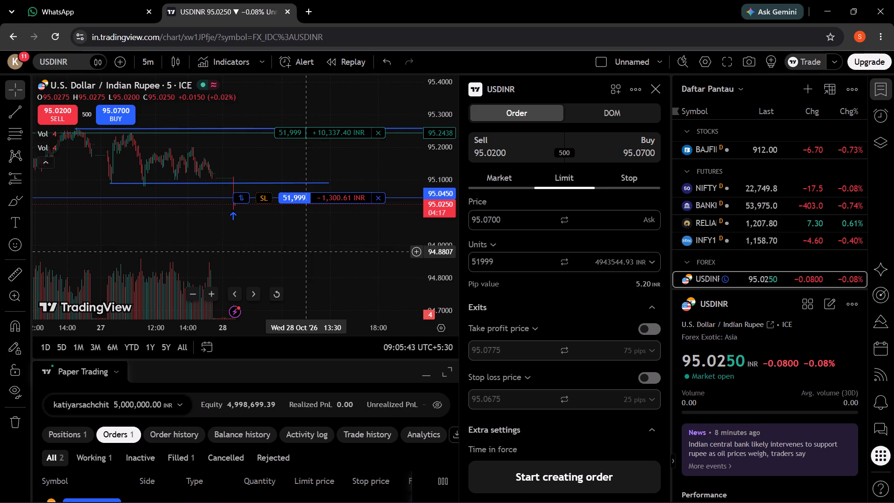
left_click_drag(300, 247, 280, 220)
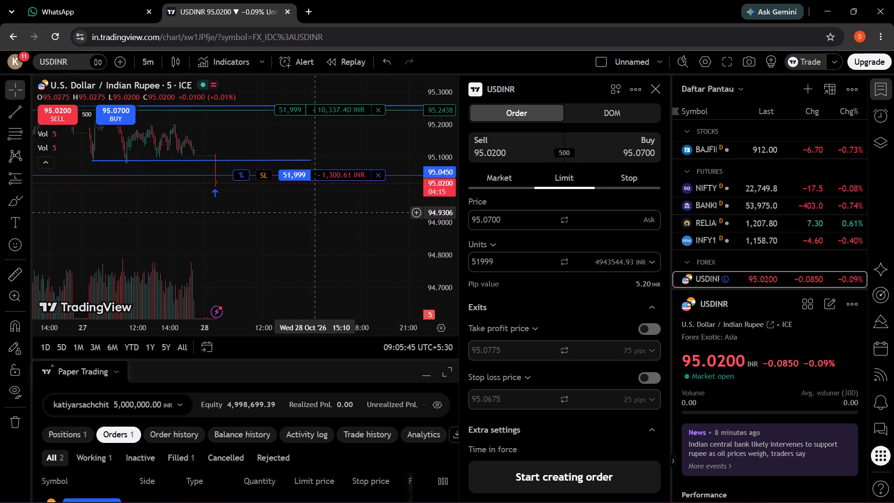
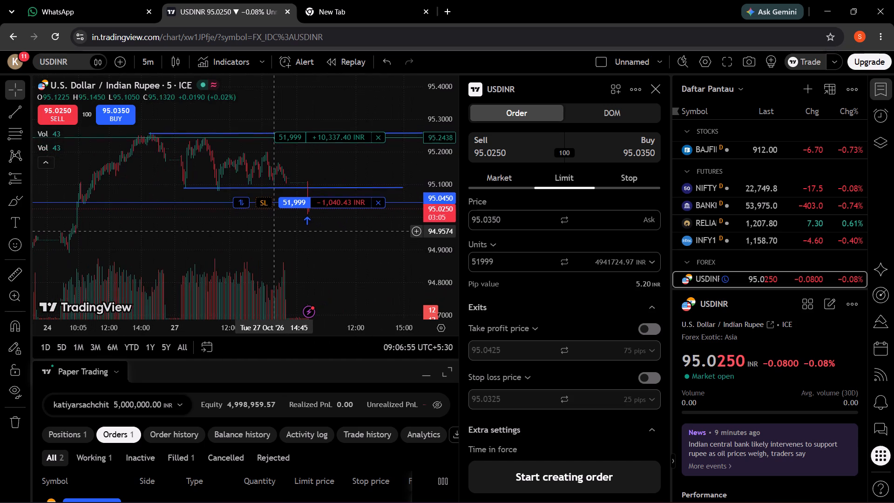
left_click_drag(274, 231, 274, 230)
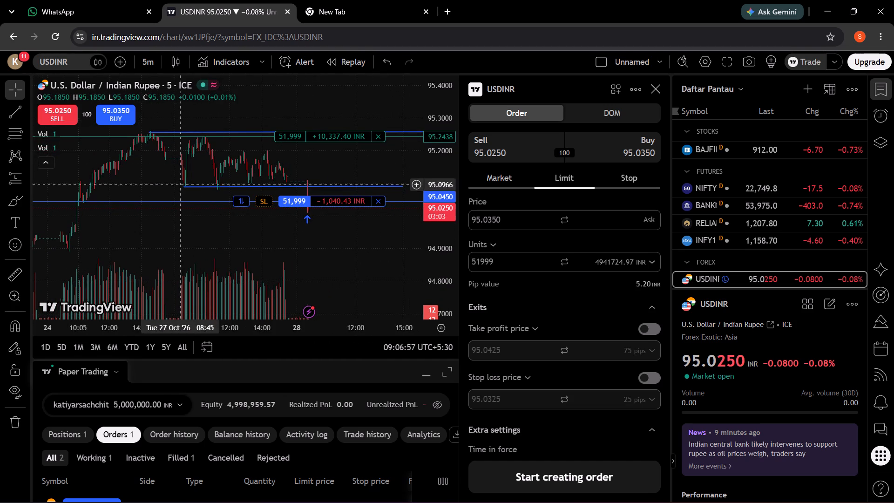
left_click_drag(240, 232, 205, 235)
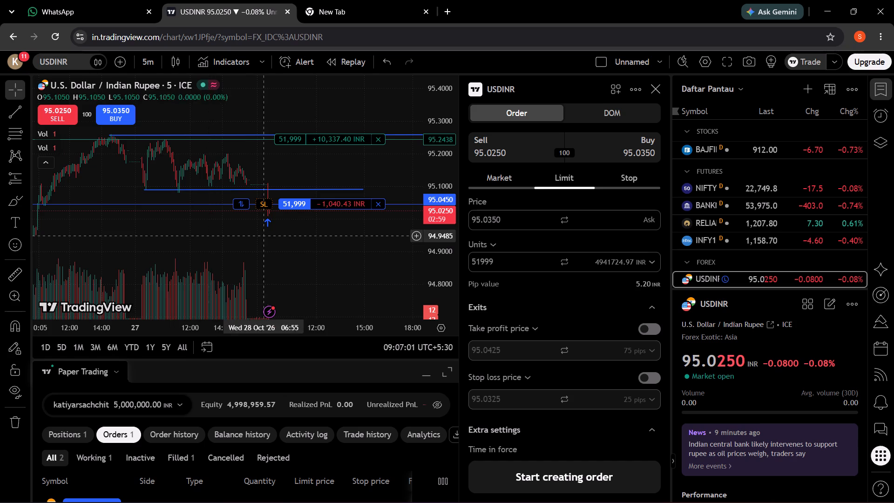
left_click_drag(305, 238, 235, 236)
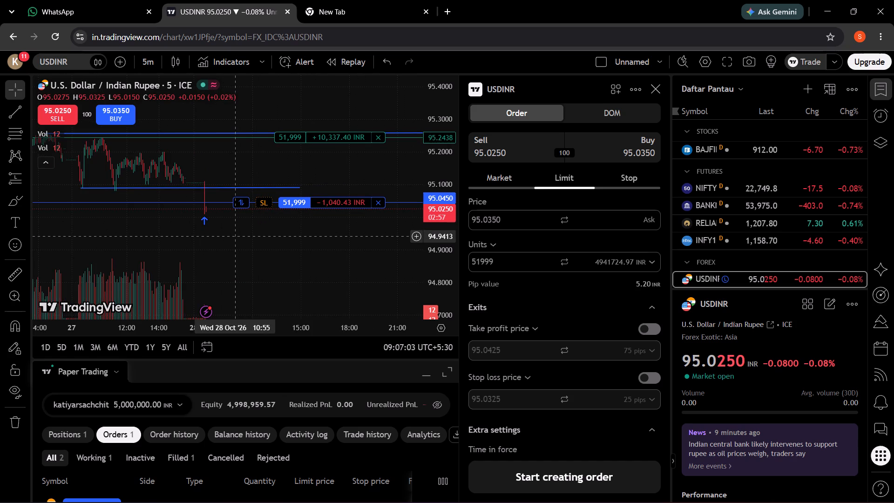
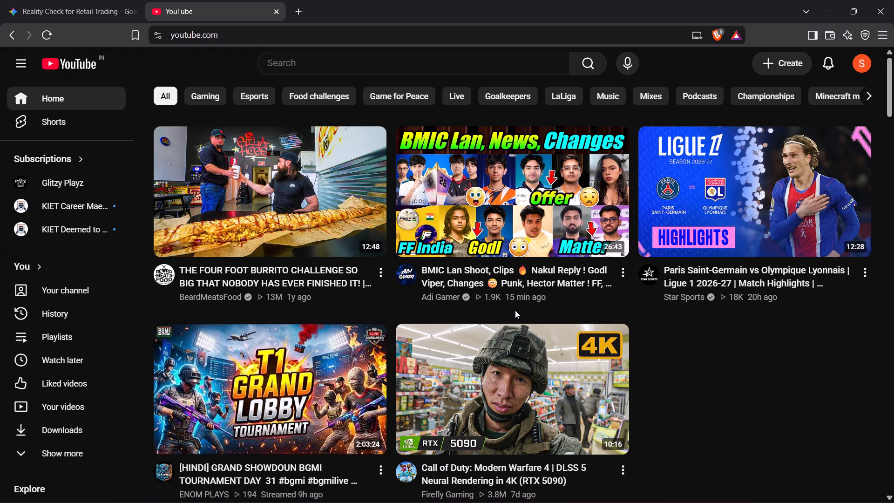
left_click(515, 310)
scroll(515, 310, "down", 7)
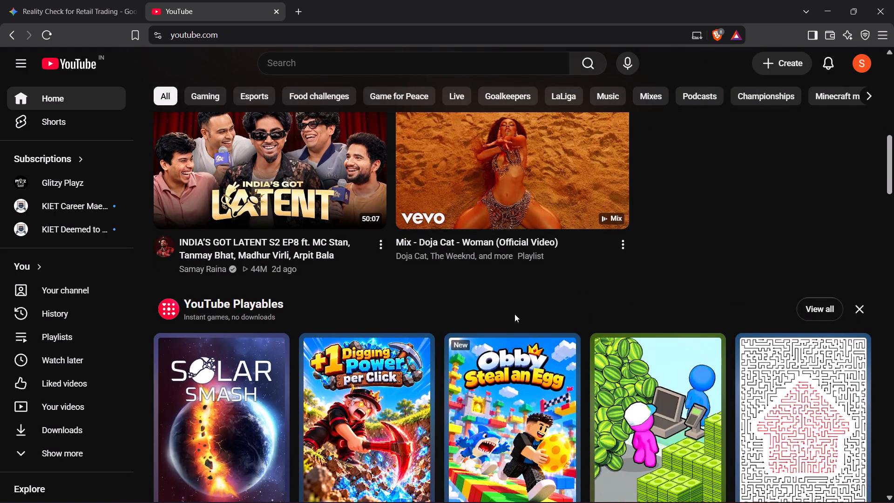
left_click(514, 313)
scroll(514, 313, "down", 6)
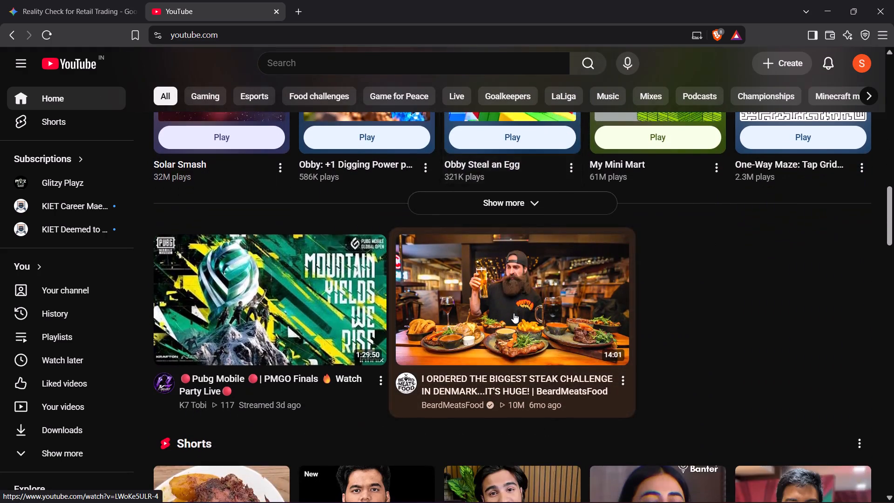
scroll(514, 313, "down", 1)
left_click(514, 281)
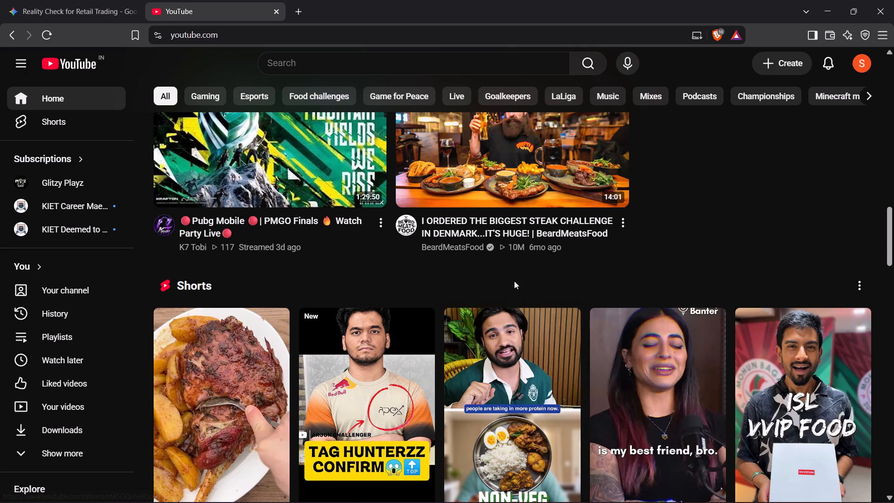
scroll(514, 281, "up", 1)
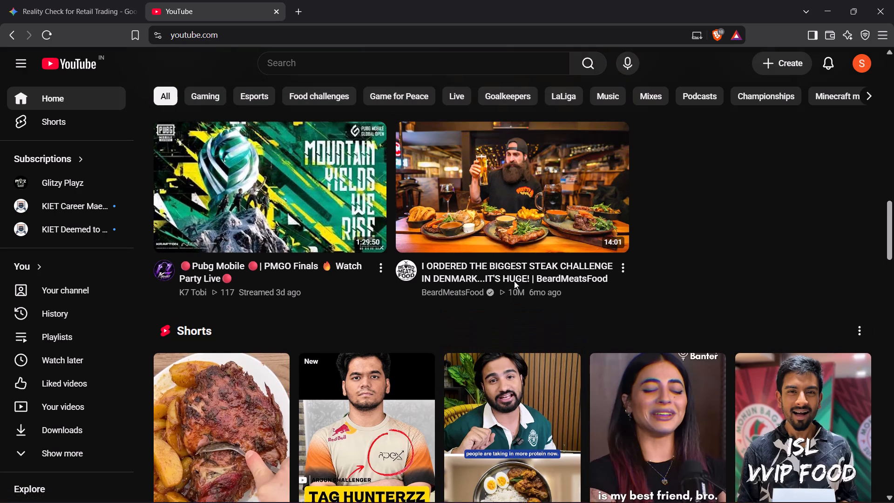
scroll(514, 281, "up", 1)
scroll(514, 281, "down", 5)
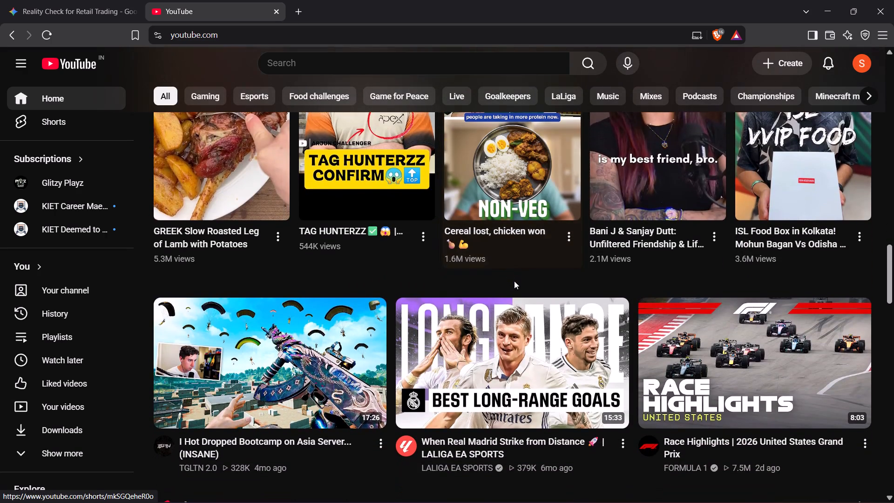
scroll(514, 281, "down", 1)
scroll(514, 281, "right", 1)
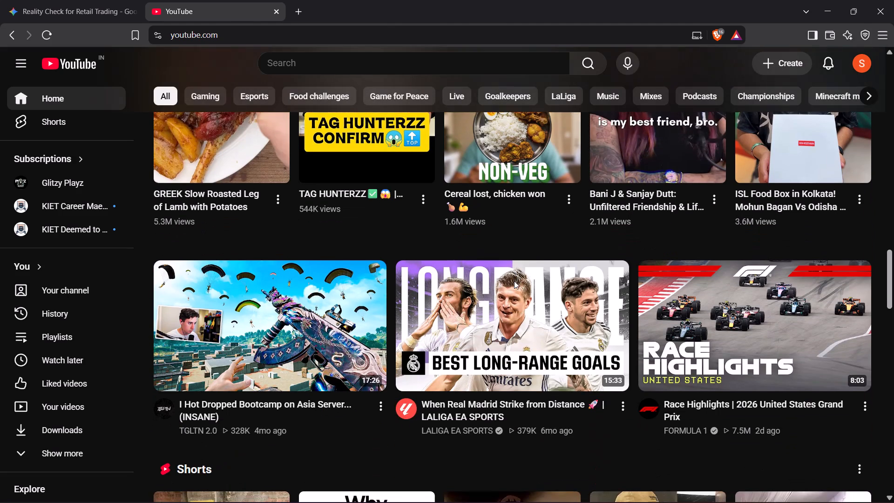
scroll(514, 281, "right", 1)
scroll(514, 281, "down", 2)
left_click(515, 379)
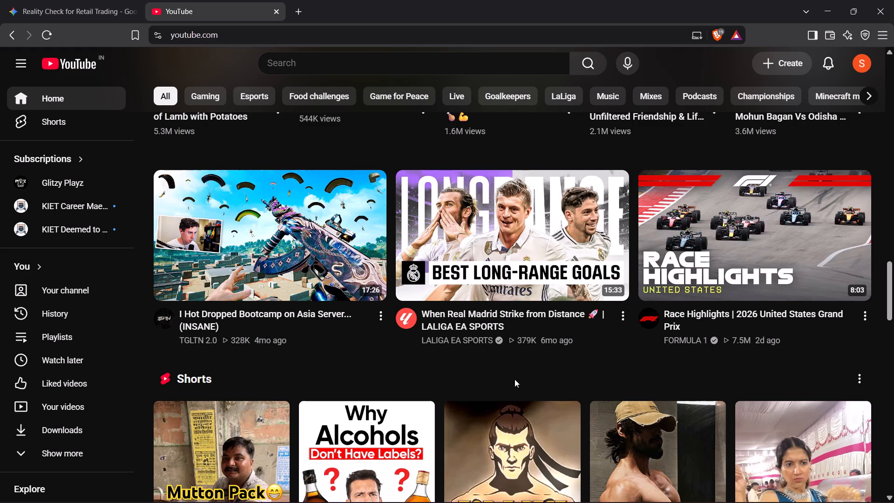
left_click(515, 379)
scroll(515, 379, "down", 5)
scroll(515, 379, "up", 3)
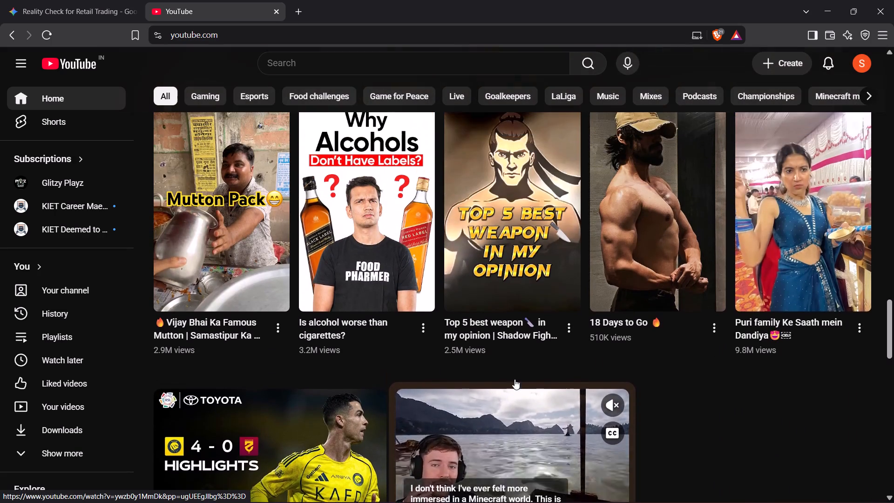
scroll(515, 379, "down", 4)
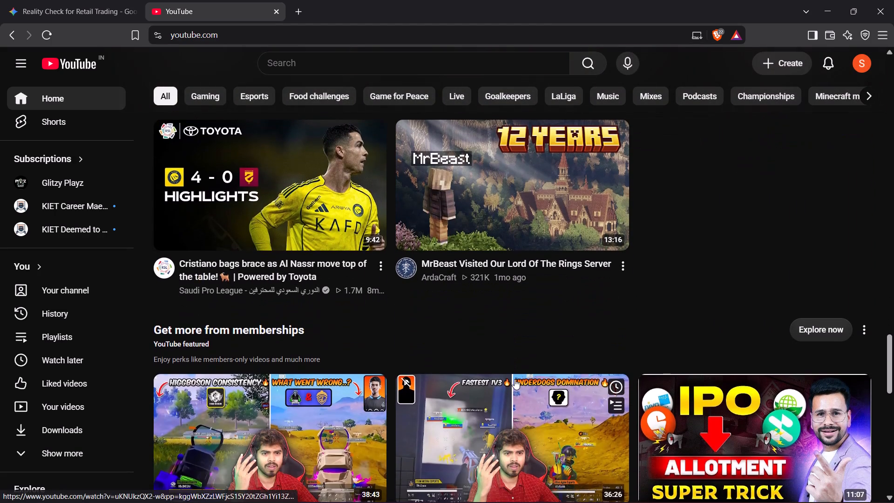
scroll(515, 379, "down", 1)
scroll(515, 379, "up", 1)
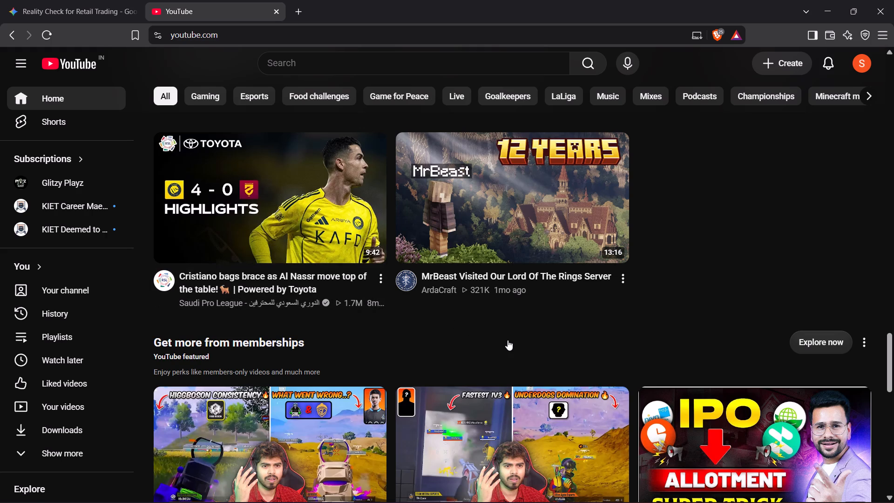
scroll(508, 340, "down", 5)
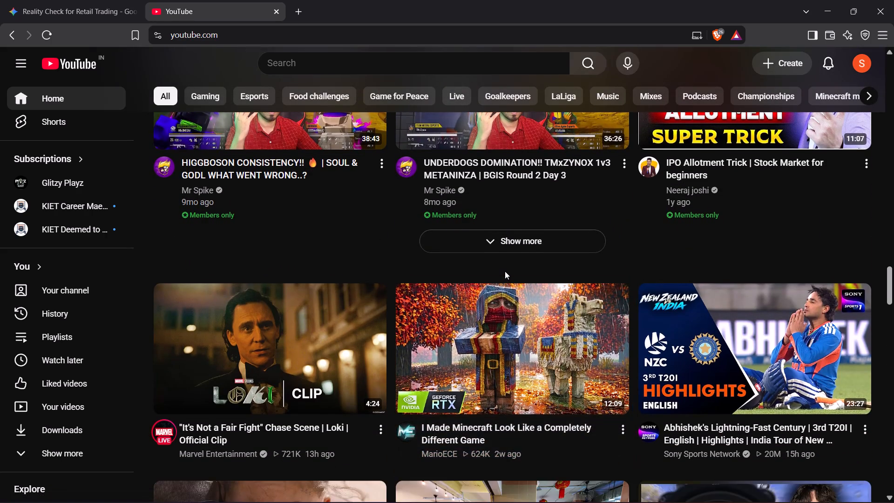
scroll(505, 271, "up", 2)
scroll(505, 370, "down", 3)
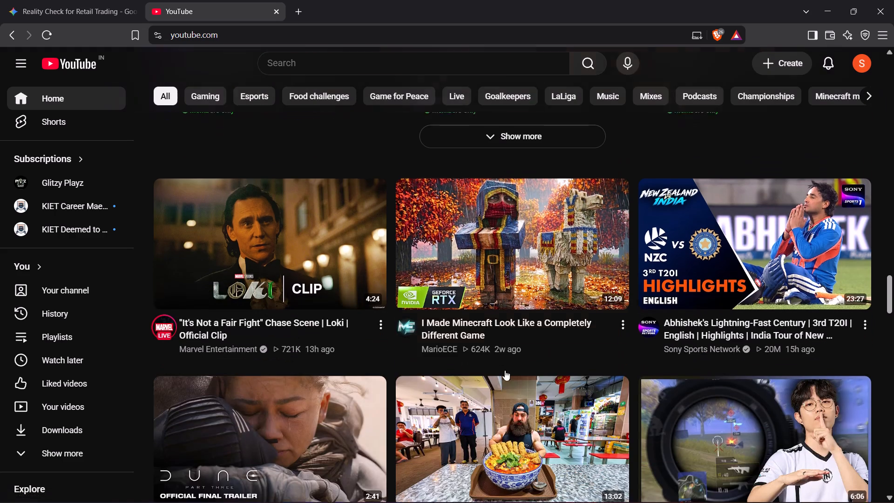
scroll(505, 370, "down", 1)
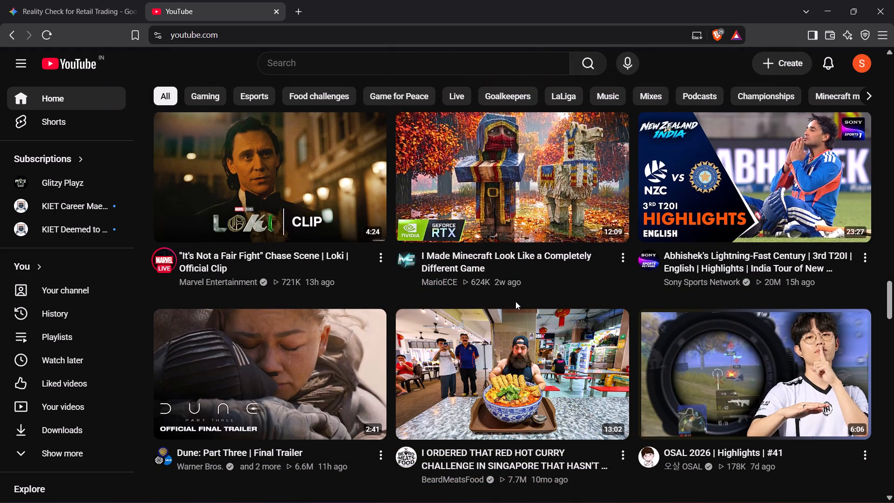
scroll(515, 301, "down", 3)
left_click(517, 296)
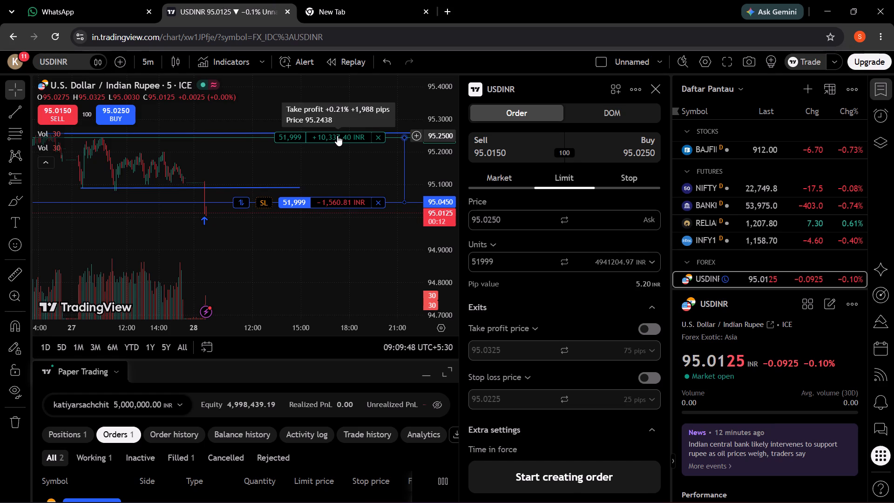
left_click(379, 137)
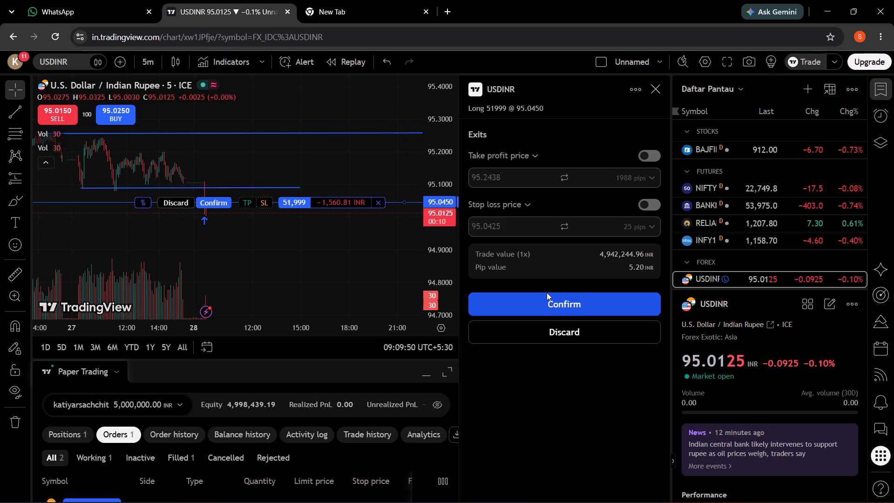
left_click(586, 308)
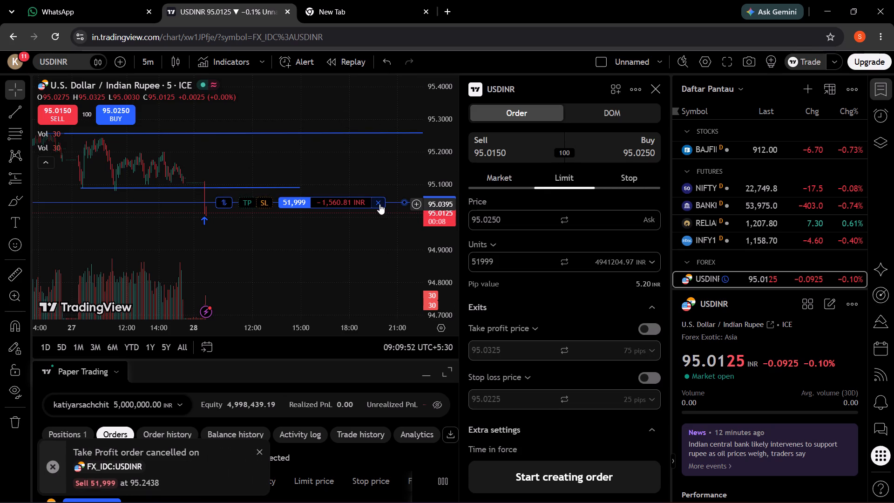
Close the open USDINR long position at market in the paper trading account.
left_click(379, 204)
left_click(534, 325)
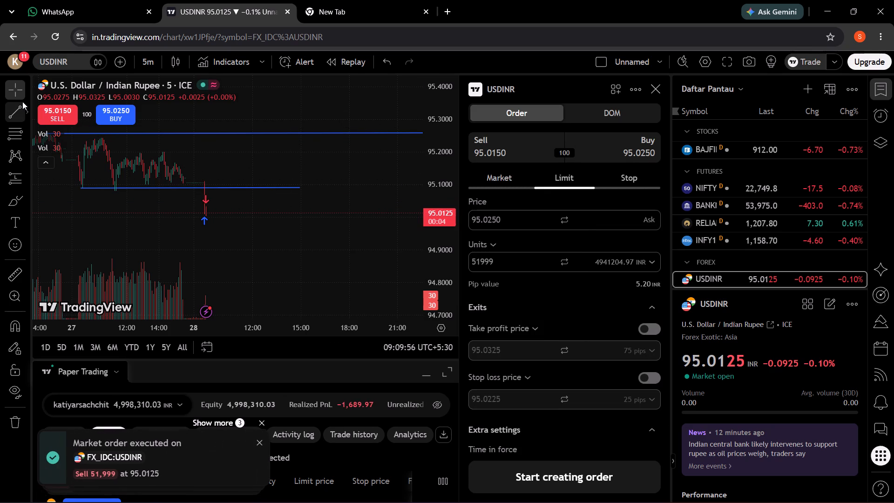
Search the crypto symbols for "bit" and load IG's BITCOIN spot CFD on the chart.
left_click(72, 63)
type("bit")
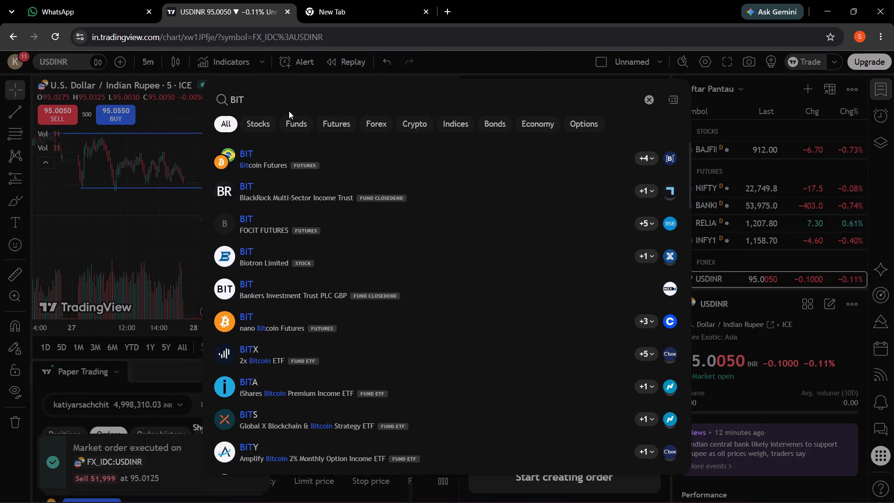
left_click(419, 123)
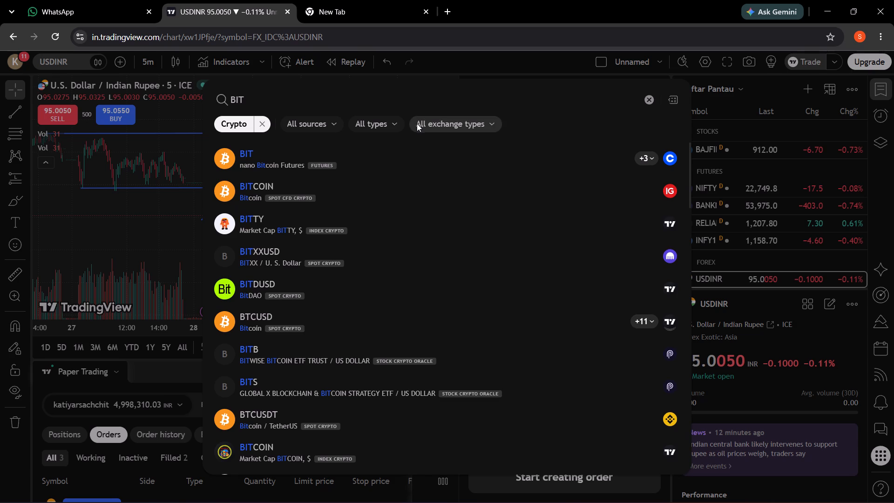
left_click(386, 195)
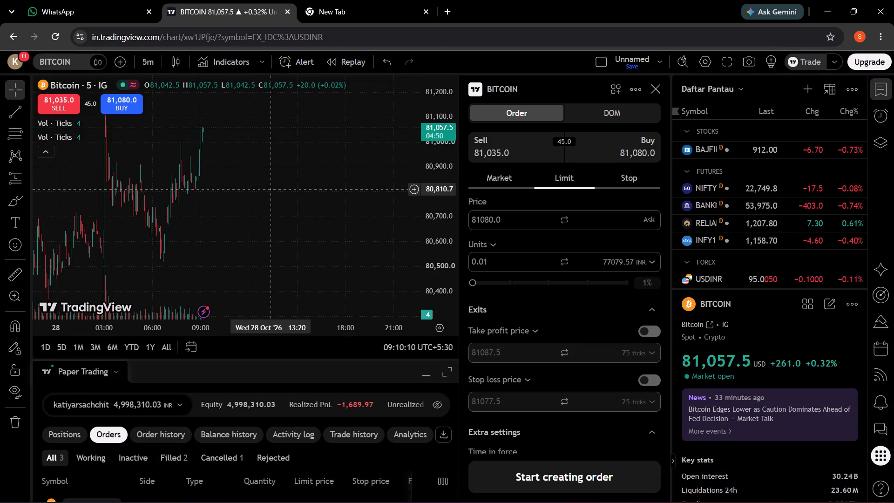
Set the BITCOIN chart's interval to 30 minutes.
left_click_drag(270, 189, 378, 166)
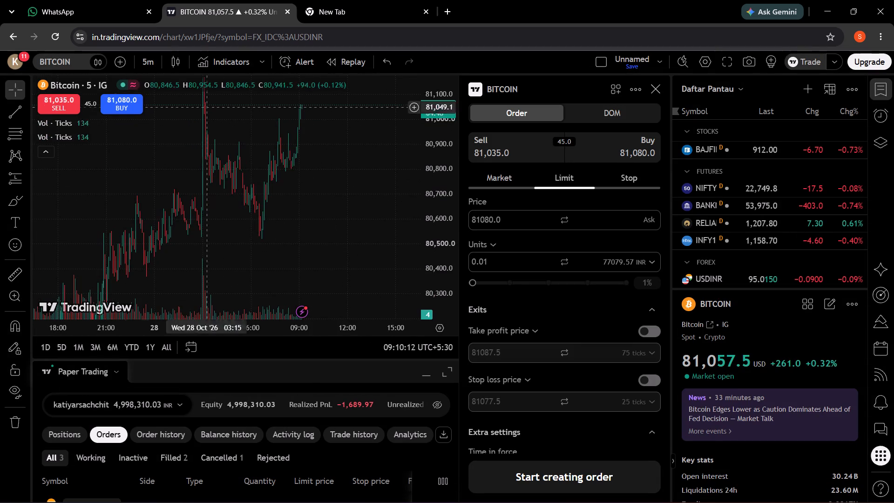
left_click(145, 57)
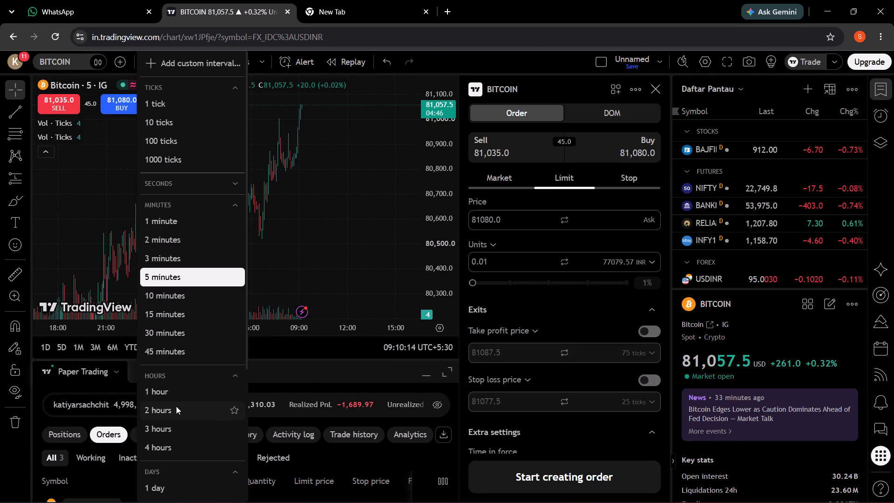
left_click(176, 336)
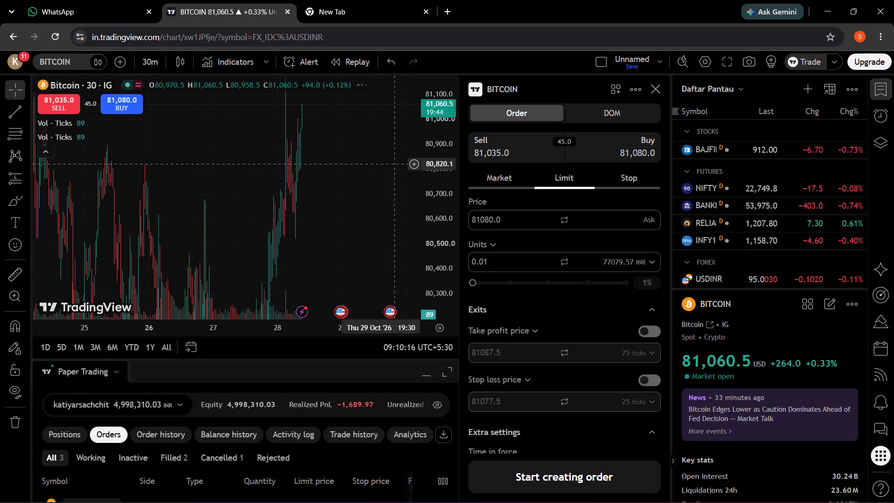
Examine BITCOIN's 30-minute price history from late September to 28 October for support and resistance levels.
left_click_drag(441, 143, 456, 283)
left_click_drag(442, 211, 444, 222)
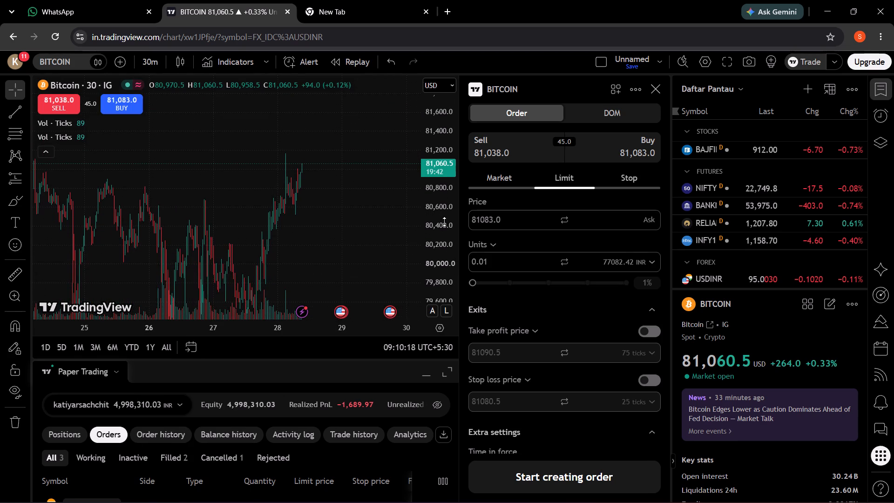
left_click_drag(444, 222, 454, 286)
left_click_drag(310, 258, 413, 245)
left_click_drag(454, 126, 453, 177)
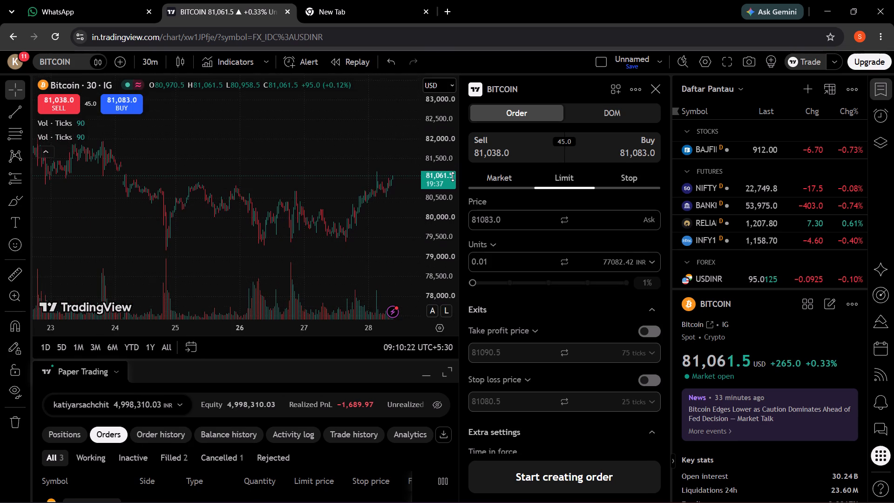
left_click_drag(246, 251, 376, 247)
left_click_drag(201, 239, 333, 285)
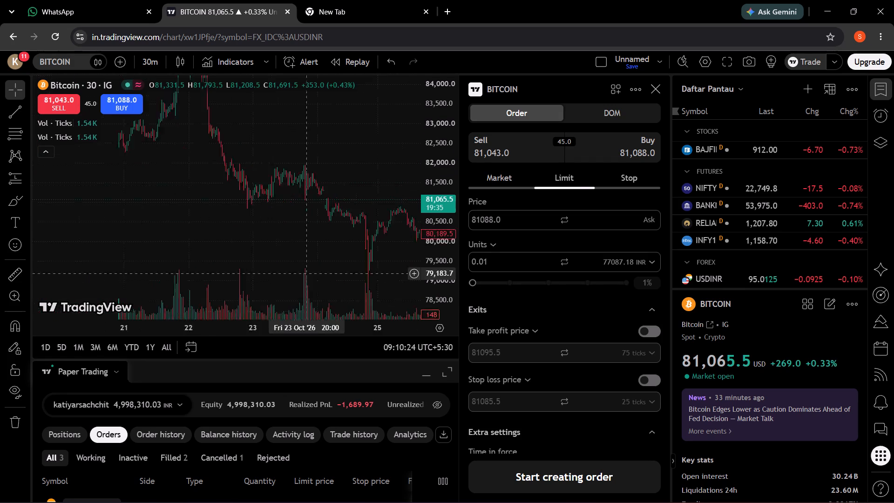
left_click_drag(333, 285, 344, 289)
scroll(298, 231, "down", 4)
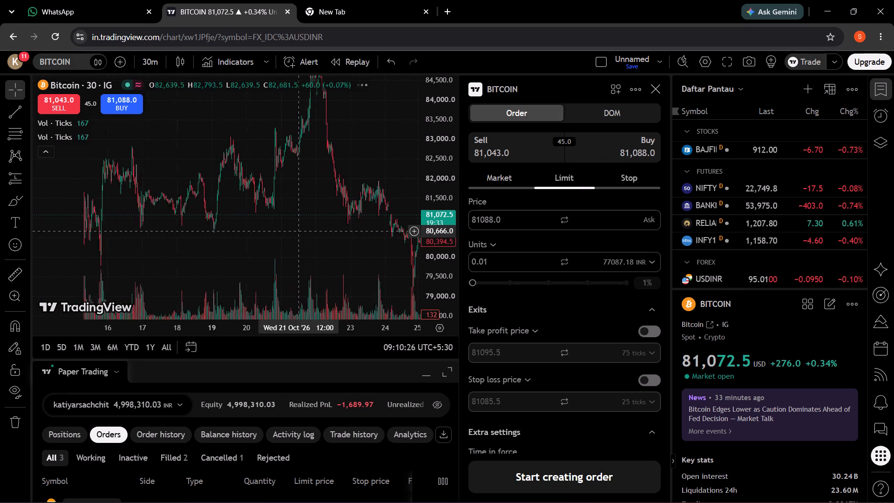
scroll(298, 231, "down", 2)
left_click_drag(342, 241, 123, 242)
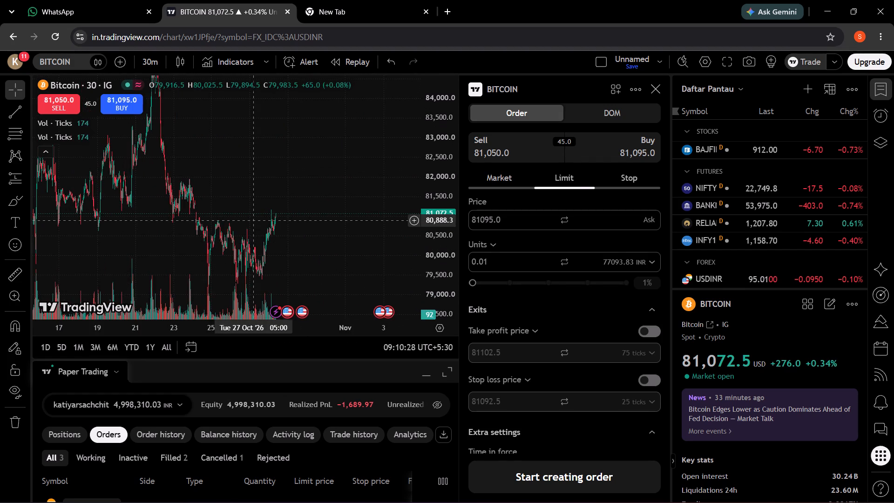
scroll(253, 220, "down", 5)
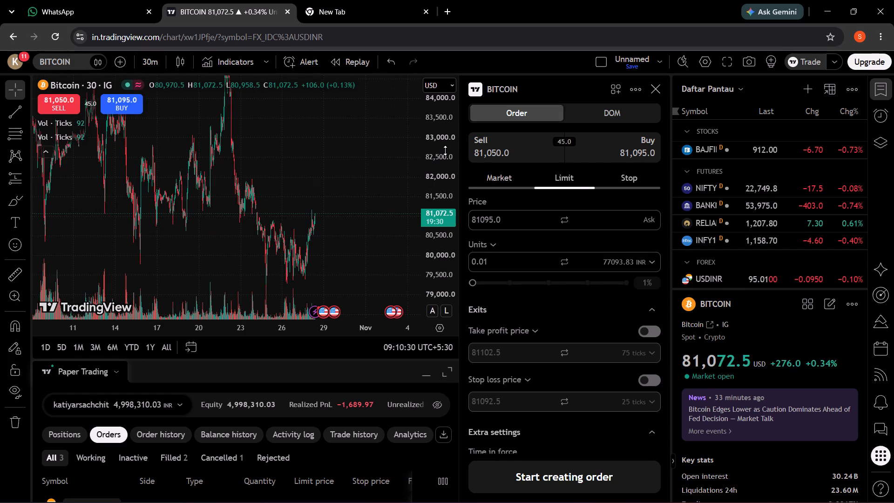
left_click_drag(445, 150, 455, 252)
left_click_drag(215, 250, 309, 256)
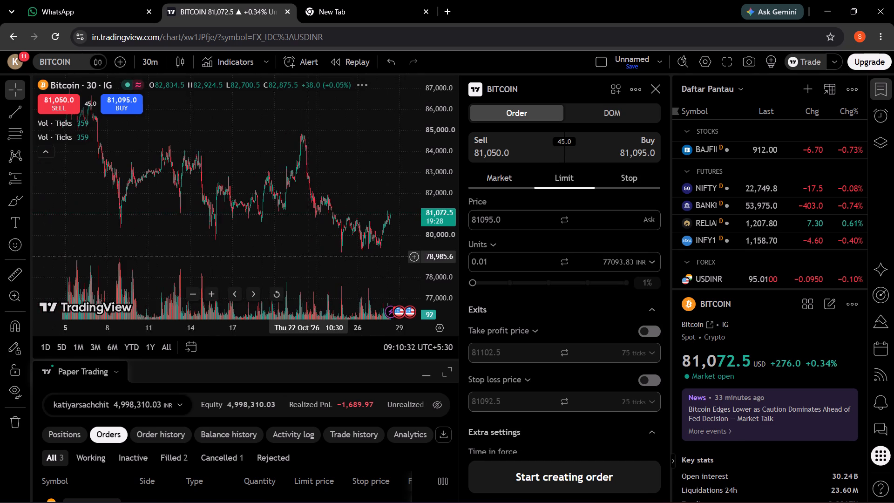
left_click_drag(170, 244, 317, 272)
left_click_drag(141, 224, 224, 234)
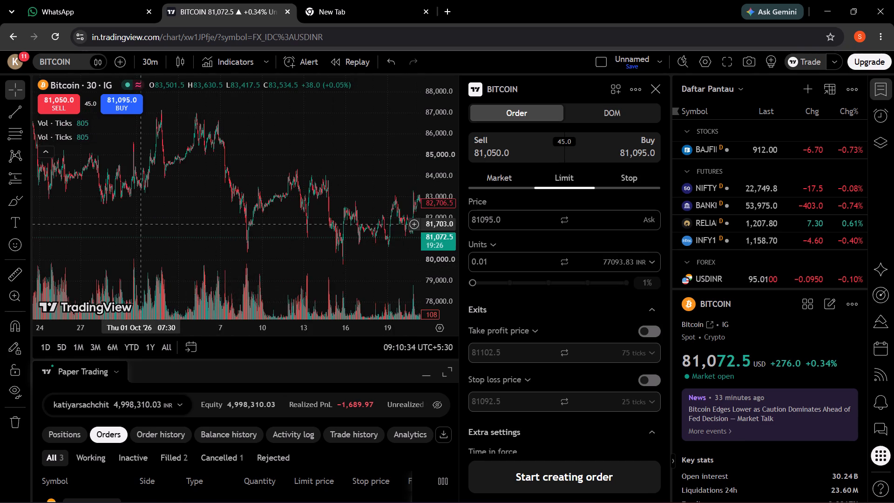
left_click_drag(224, 234, 58, 205)
left_click_drag(337, 240, 275, 195)
scroll(275, 195, "up", 1)
scroll(275, 195, "down", 3)
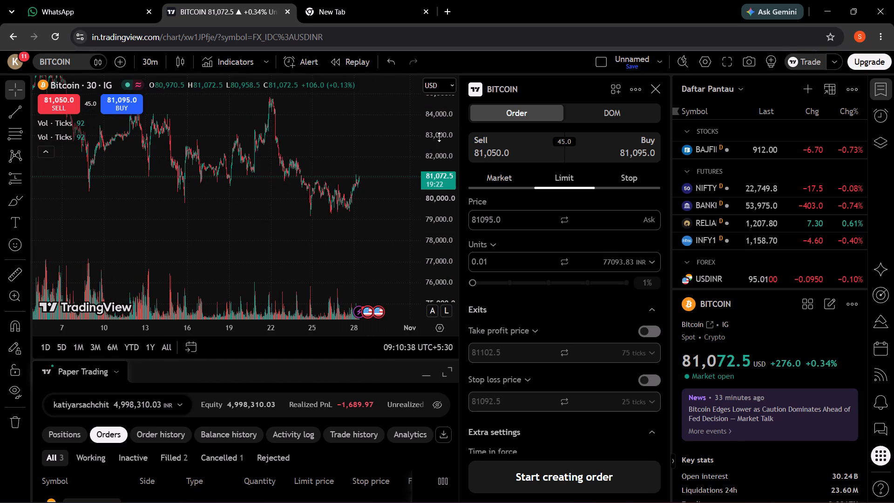
left_click_drag(441, 133, 465, 230)
left_click_drag(237, 229, 323, 257)
left_click_drag(269, 258, 355, 264)
left_click_drag(388, 257, 215, 239)
left_click_drag(328, 240, 216, 233)
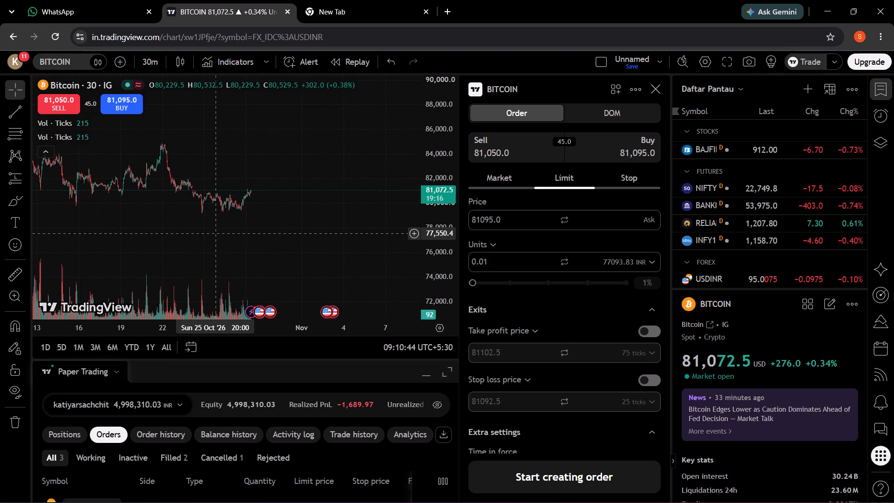
left_click_drag(295, 238, 371, 235)
left_click_drag(432, 234, 436, 201)
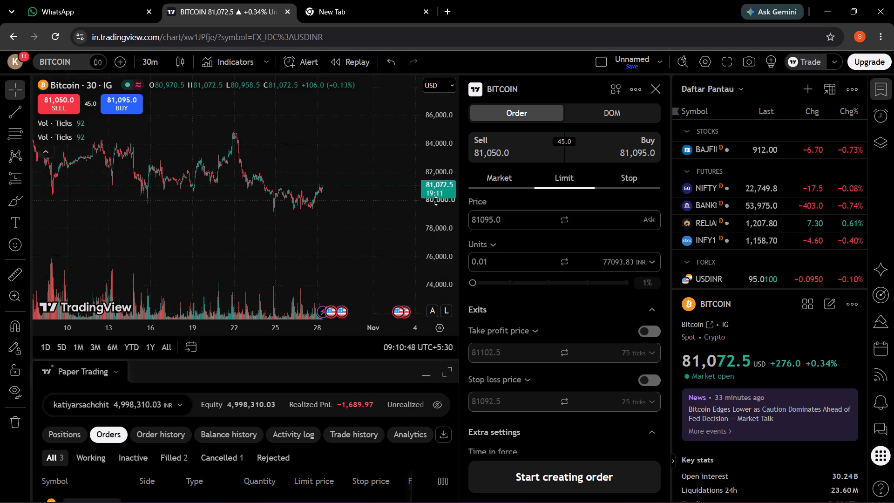
left_click_drag(436, 201, 447, 142)
left_click_drag(327, 198, 382, 221)
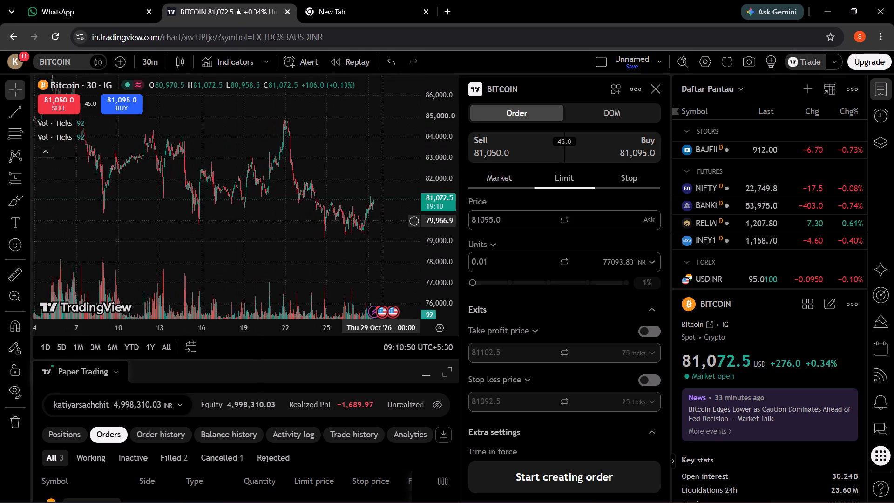
left_click_drag(382, 221, 344, 224)
left_click_drag(237, 252, 293, 253)
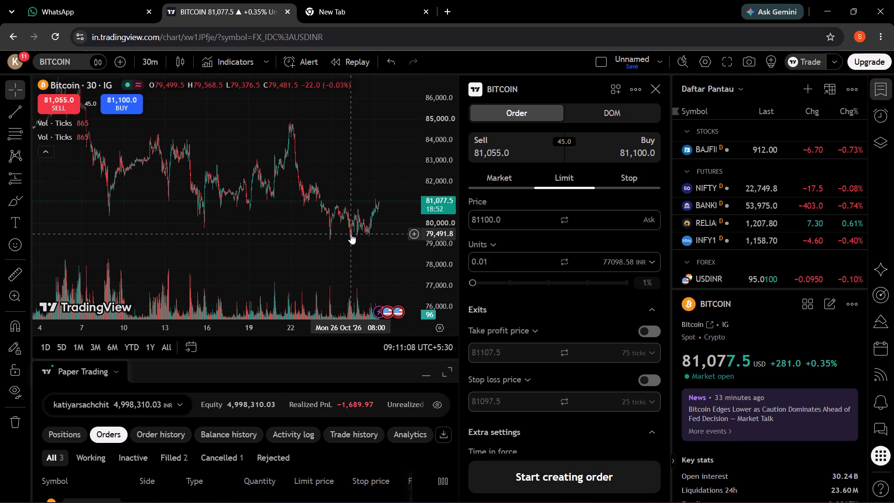
left_click_drag(279, 227, 274, 260)
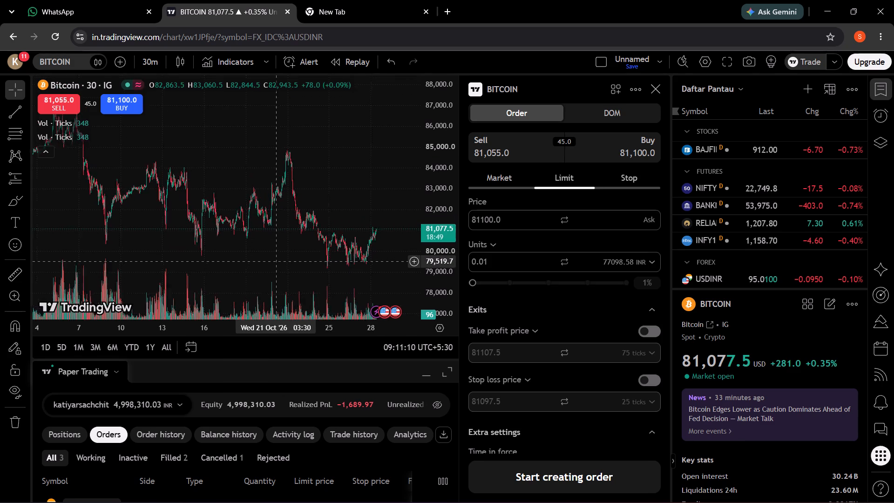
left_click_drag(274, 260, 264, 255)
left_click_drag(264, 255, 322, 272)
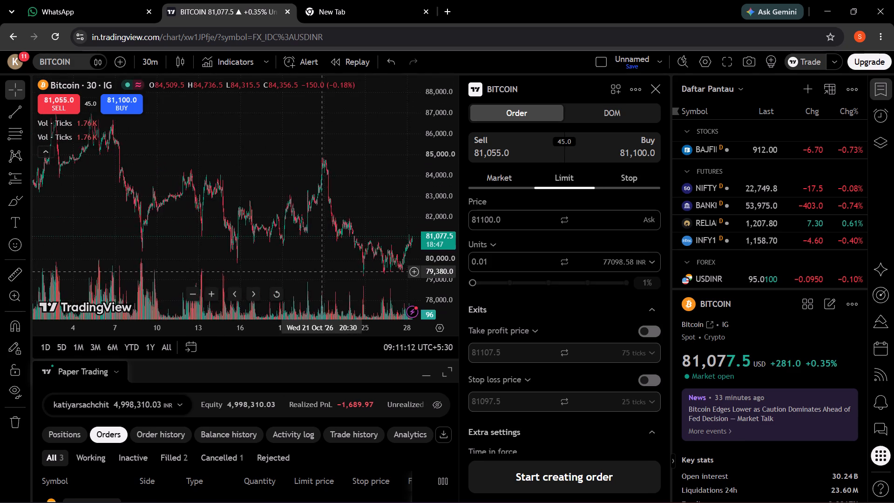
left_click_drag(322, 272, 271, 249)
left_click_drag(256, 255, 362, 271)
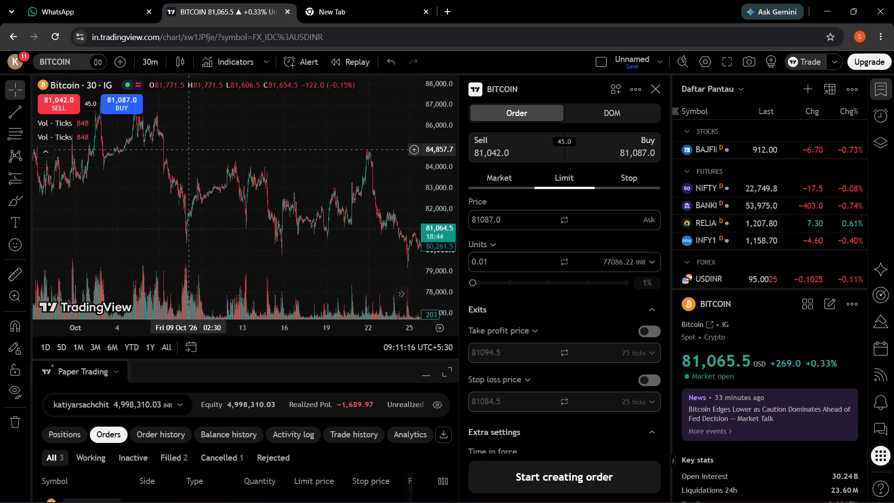
left_click_drag(356, 270, 339, 274)
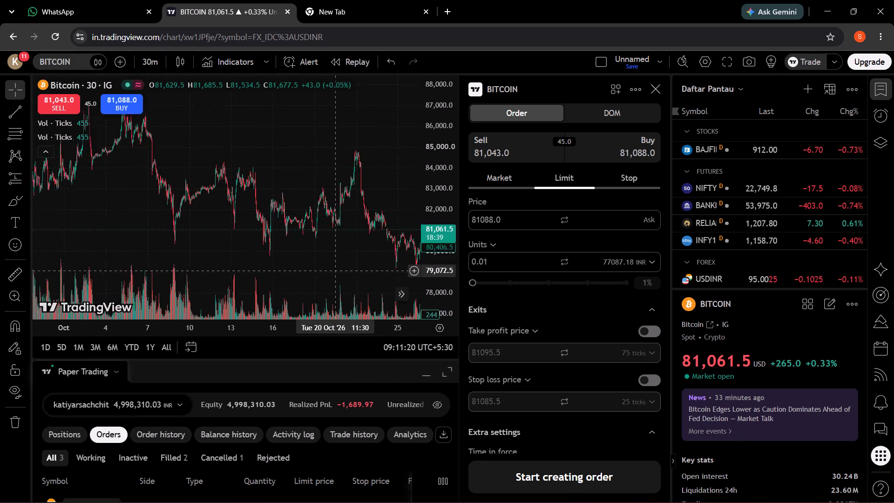
left_click_drag(339, 274, 402, 288)
left_click_drag(121, 230, 329, 307)
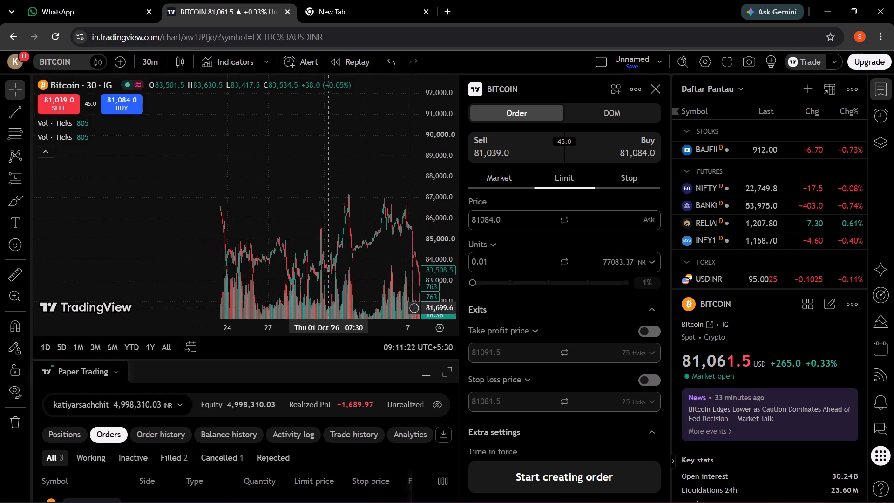
left_click_drag(263, 207, 138, 125)
left_click_drag(291, 221, 104, 196)
left_click_drag(311, 265, 169, 243)
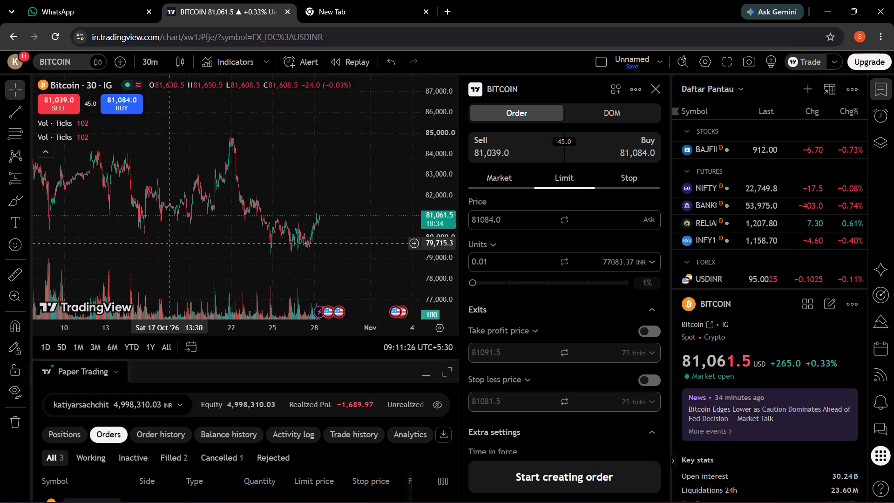
scroll(345, 204, "down", 5)
scroll(345, 204, "right", 1)
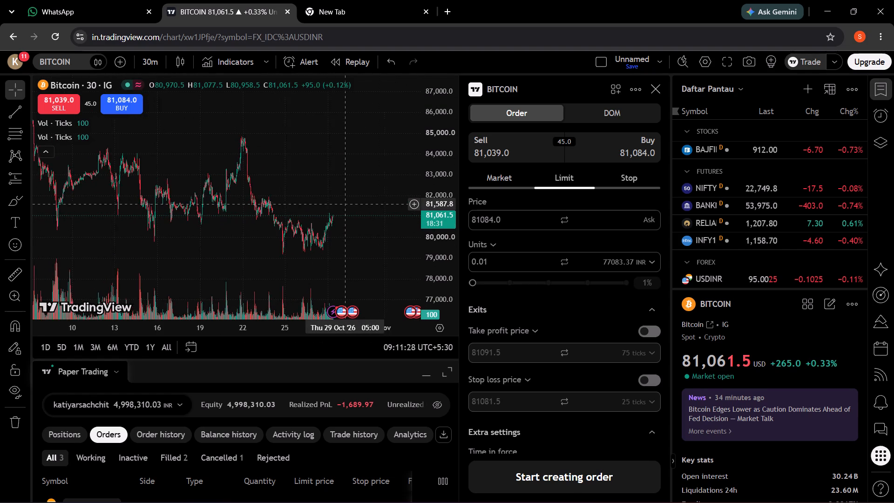
scroll(345, 204, "right", 1)
left_click_drag(264, 249, 429, 307)
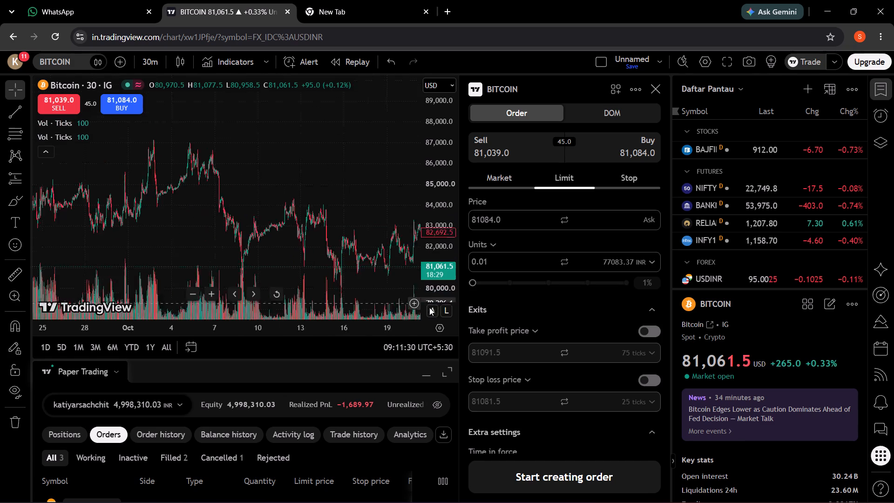
left_click_drag(429, 307, 248, 251)
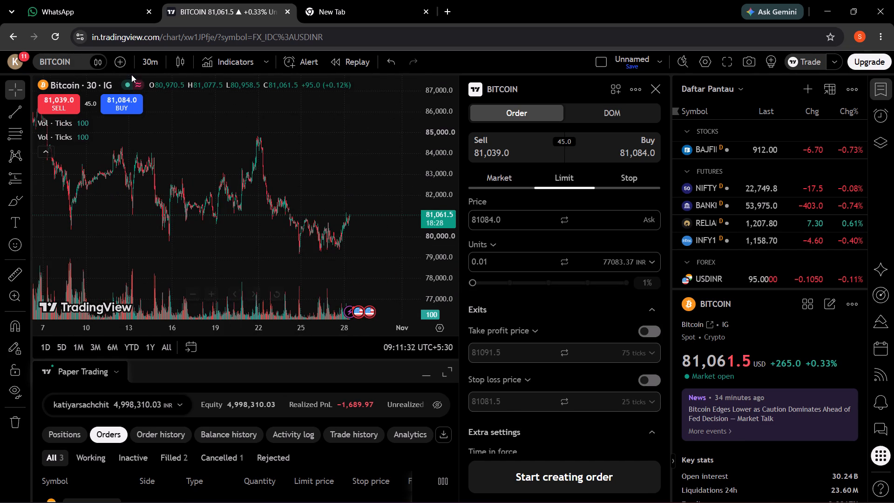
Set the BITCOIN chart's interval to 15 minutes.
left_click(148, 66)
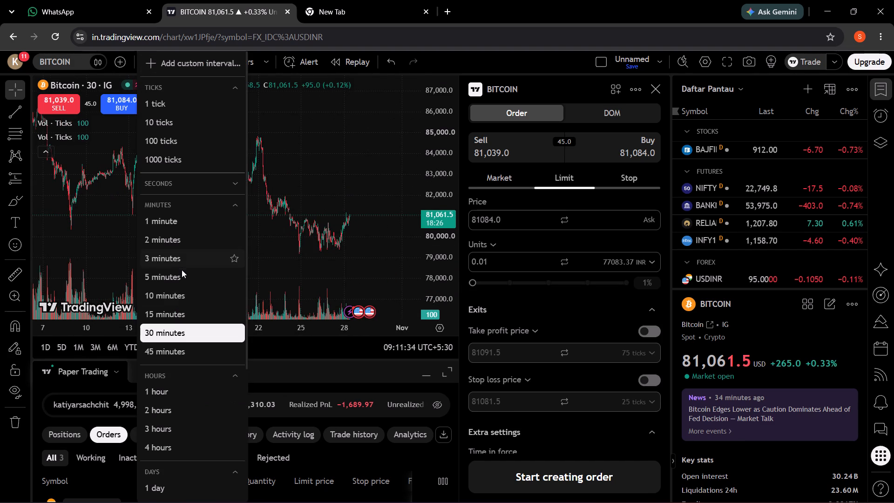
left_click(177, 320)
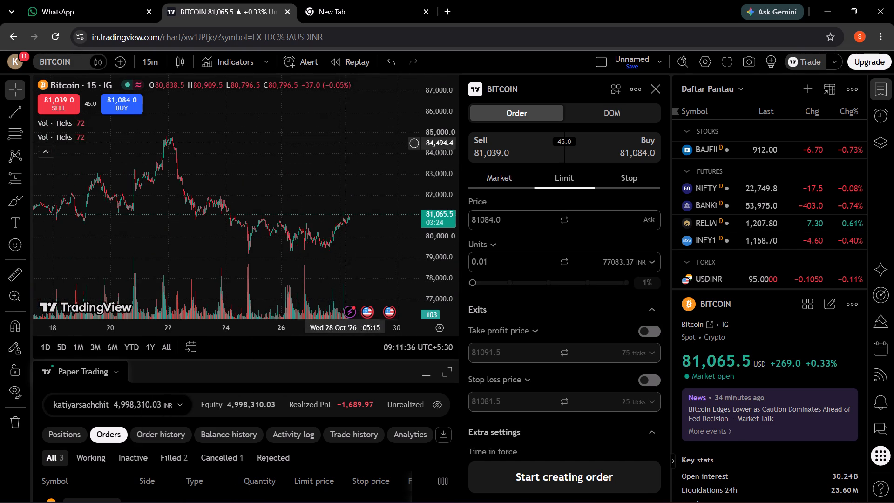
Examine the 15-minute BITCOIN chart's October price swings, comparing the earlier highs and lows with the latest candles.
left_click_drag(321, 157, 389, 148)
scroll(309, 166, "up", 1)
scroll(309, 166, "down", 8)
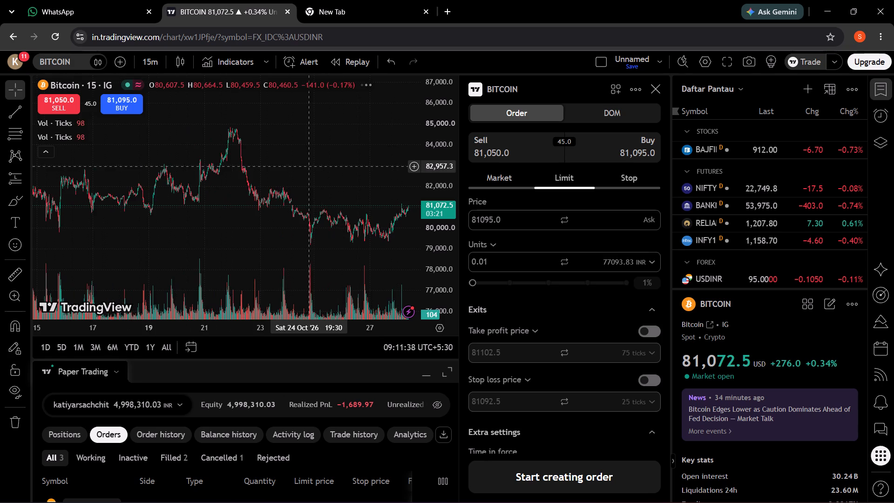
left_click_drag(452, 162, 445, 160)
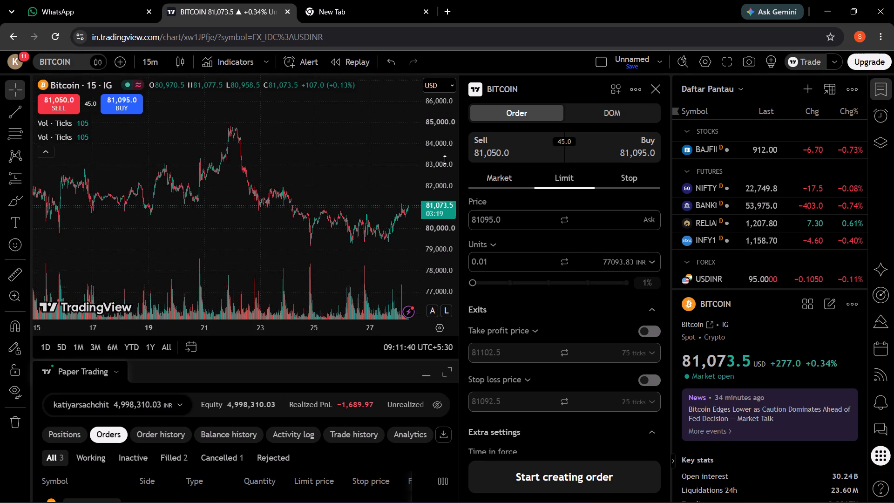
left_click_drag(445, 160, 445, 163)
left_click_drag(330, 150, 411, 128)
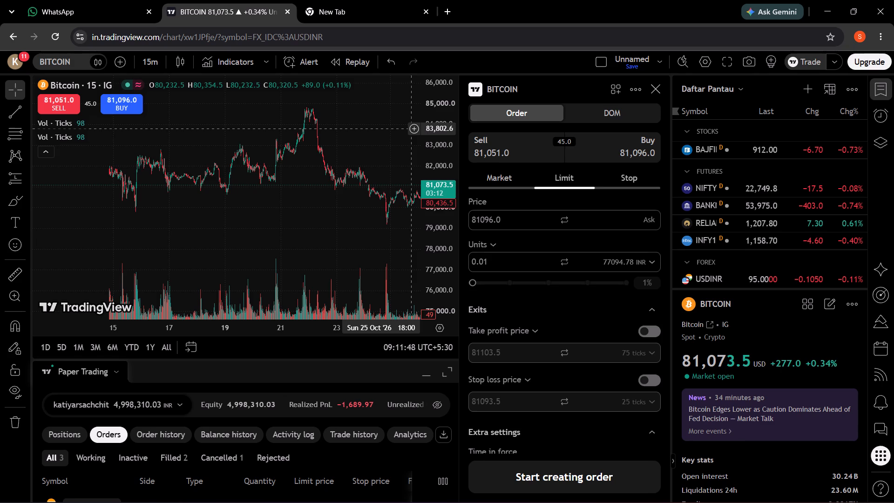
left_click_drag(411, 128, 284, 137)
left_click_drag(183, 222, 352, 219)
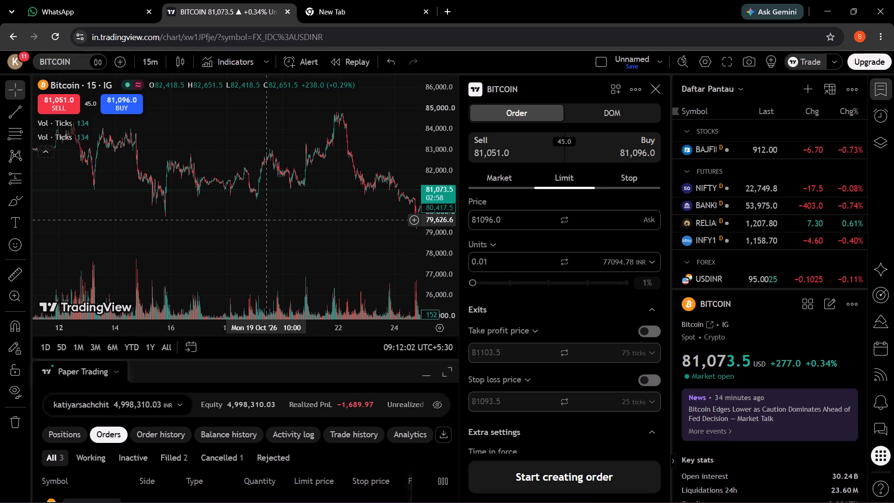
left_click_drag(266, 220, 356, 243)
left_click_drag(159, 243, 291, 245)
left_click_drag(323, 245, 133, 223)
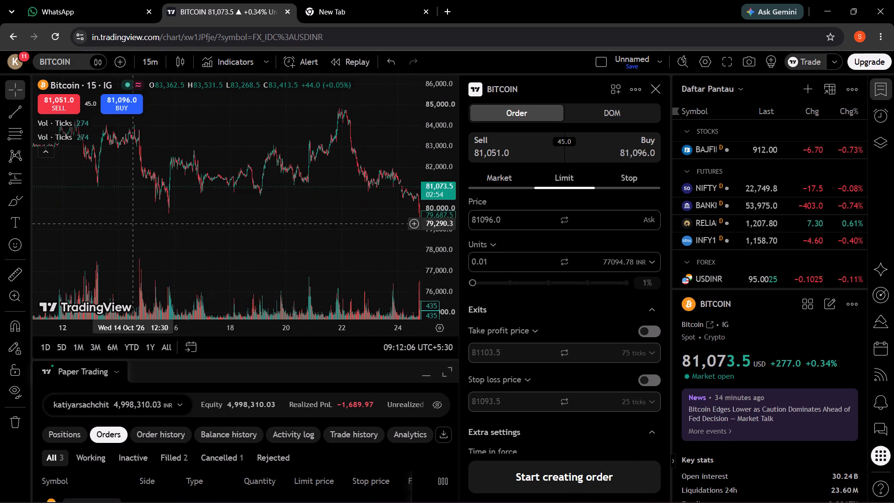
left_click_drag(316, 223, 153, 242)
left_click_drag(300, 252, 197, 261)
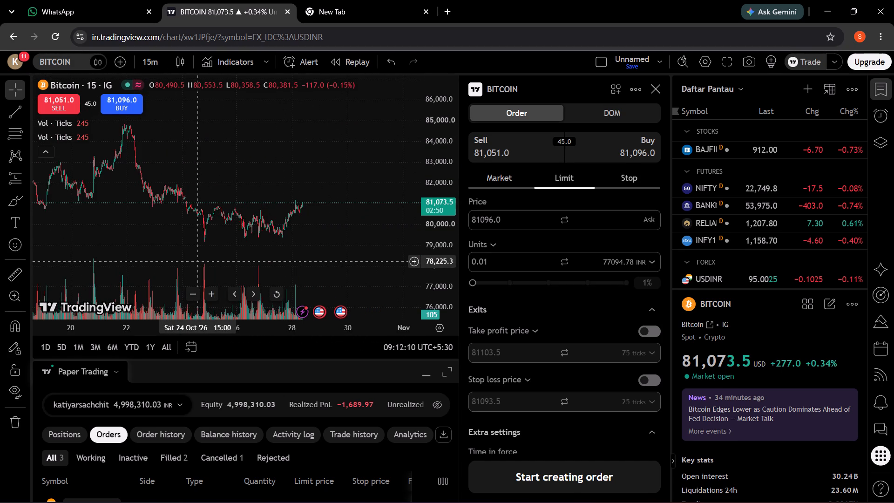
left_click_drag(141, 246, 345, 246)
left_click_drag(241, 252, 176, 260)
left_click_drag(304, 272, 180, 259)
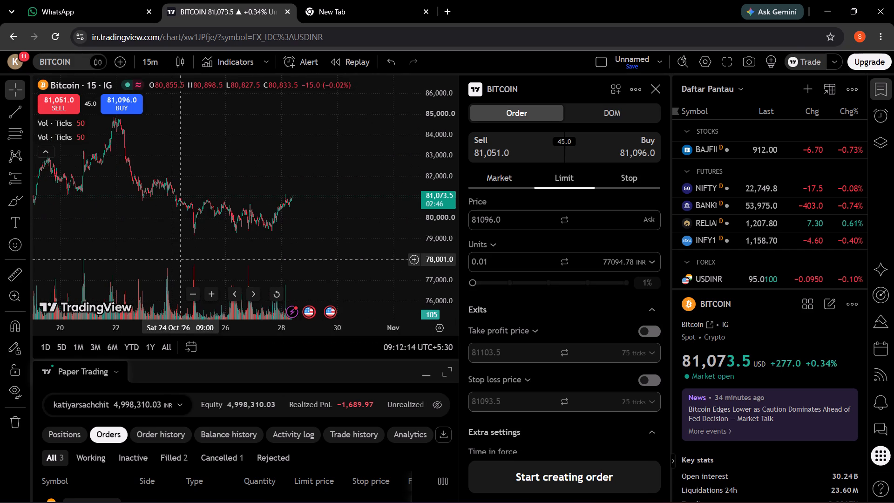
left_click_drag(206, 252, 236, 262)
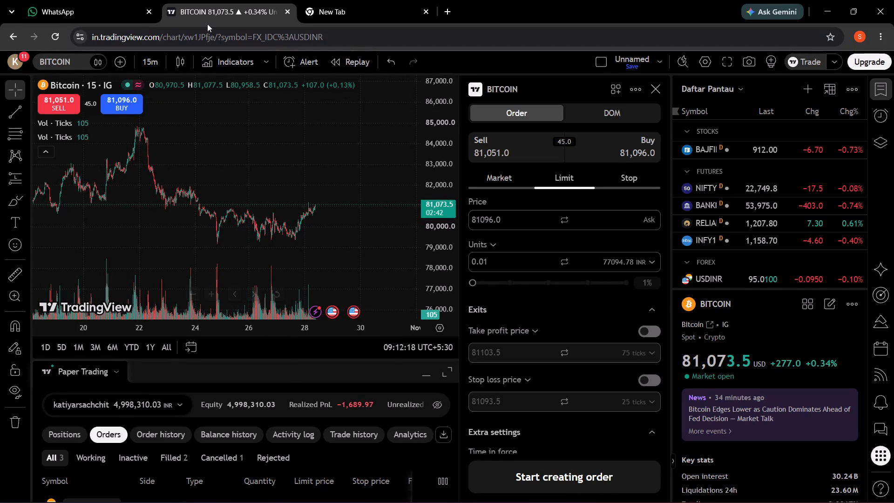
Set the BITCOIN chart's interval to 5 minutes.
left_click(156, 61)
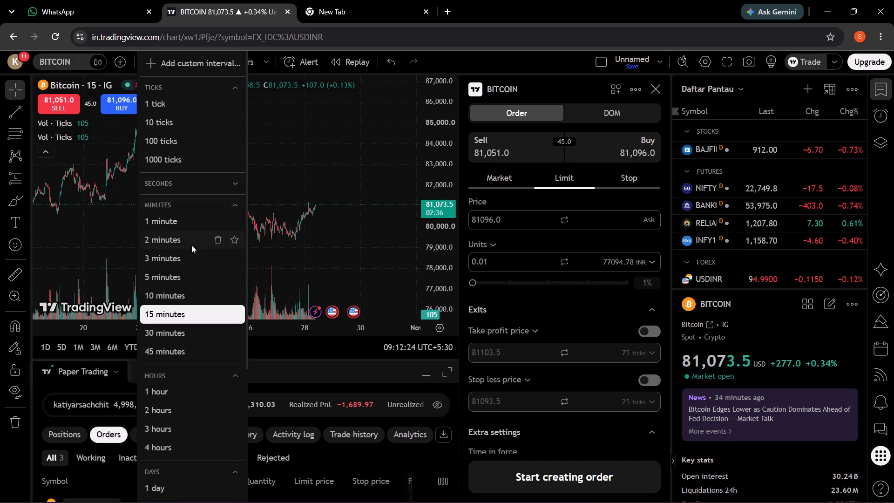
left_click(165, 274)
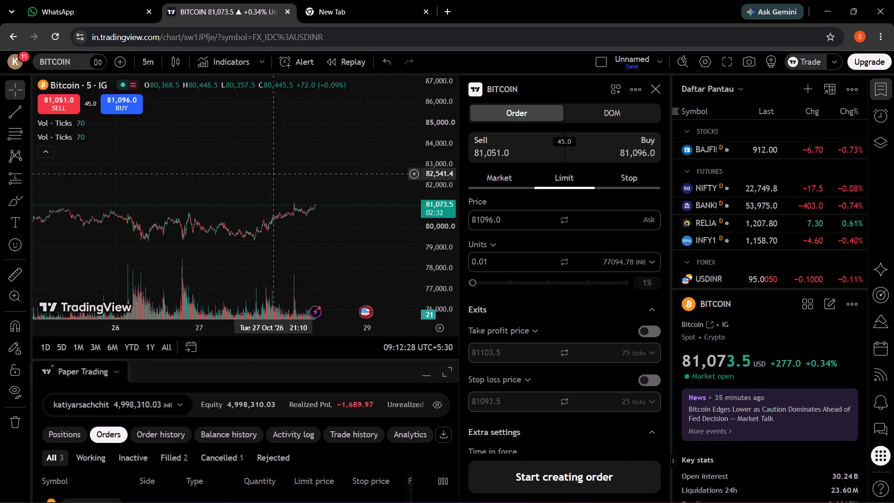
Examine BITCOIN's 5-minute price swings from 24 to 28 October, comparing the recent highs and lows with the latest candles.
scroll(273, 174, "right", 3)
scroll(273, 174, "down", 2)
scroll(273, 174, "up", 3)
scroll(273, 174, "down", 5)
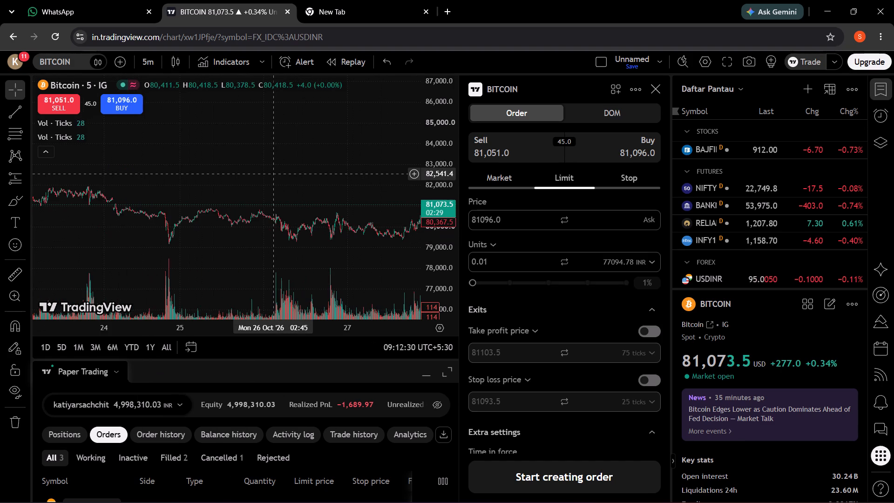
left_click_drag(317, 195, 190, 165)
scroll(190, 165, "down", 6)
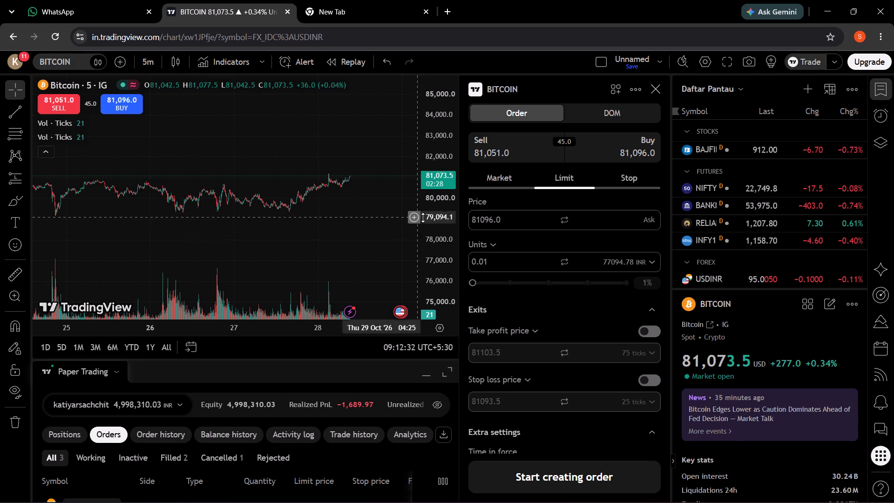
left_click_drag(438, 219, 431, 90)
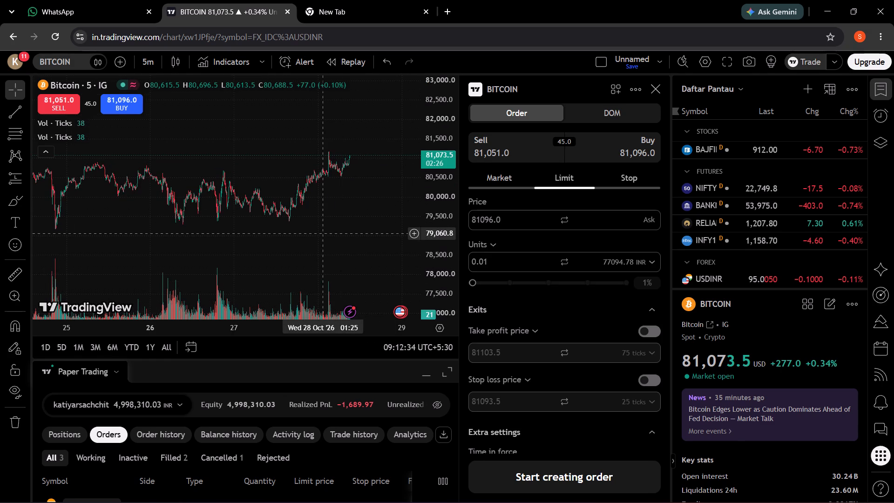
left_click_drag(323, 233, 429, 235)
left_click_drag(230, 235, 399, 287)
left_click_drag(198, 249, 147, 191)
left_click_drag(341, 223, 176, 265)
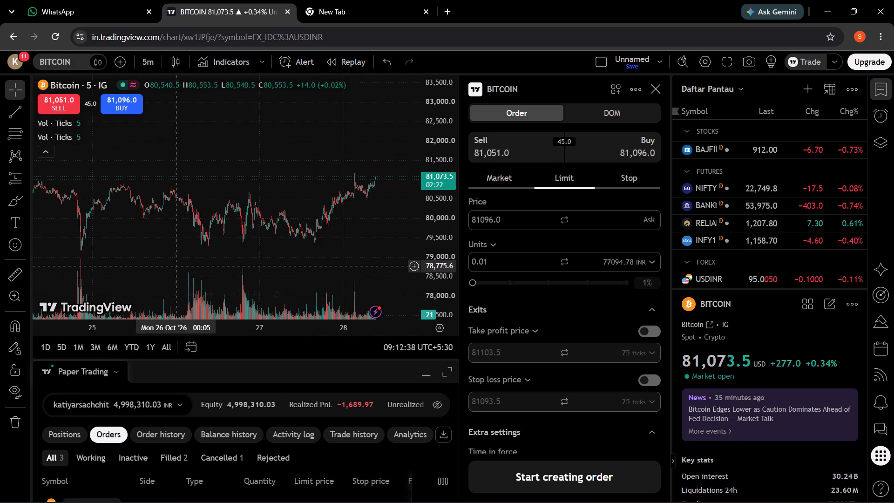
left_click_drag(355, 245, 225, 285)
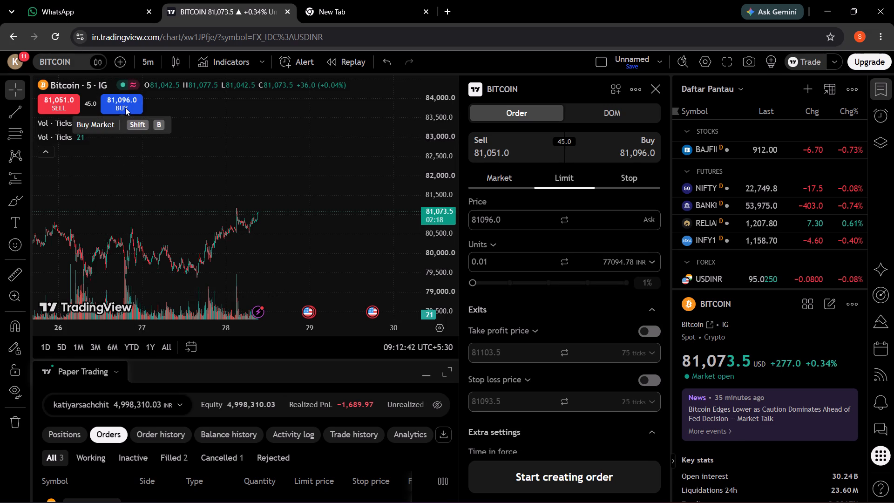
Start a market buy order for BITCOIN with a quantity of 0.1 units.
left_click(125, 108)
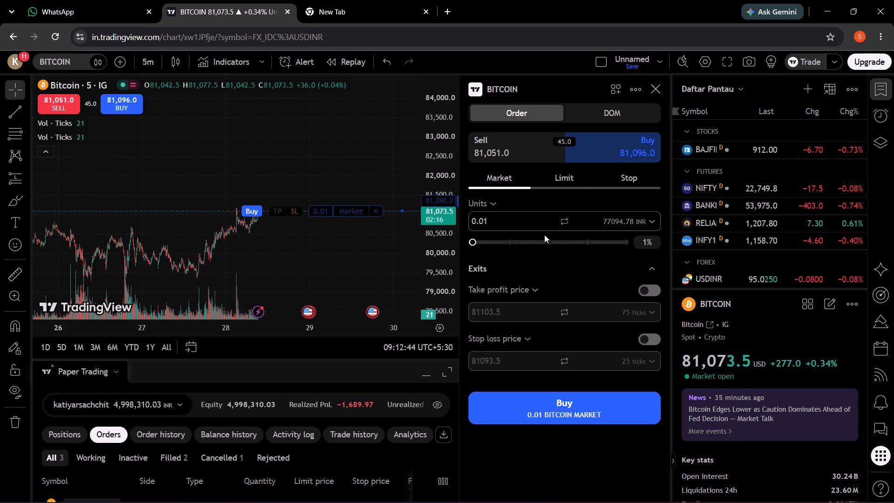
left_click(502, 227)
key("BackSpace")
key("BackSpace")
key("BackSpace")
key("BackSpace")
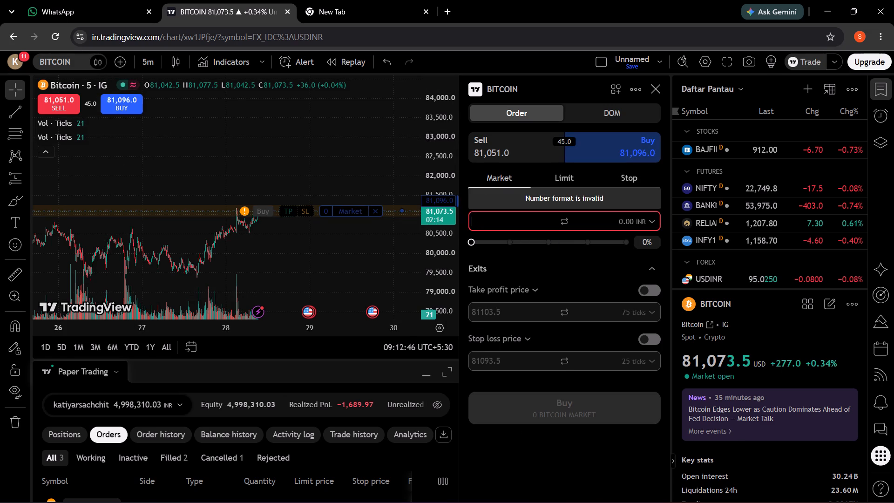
key("BackSpace")
key("1")
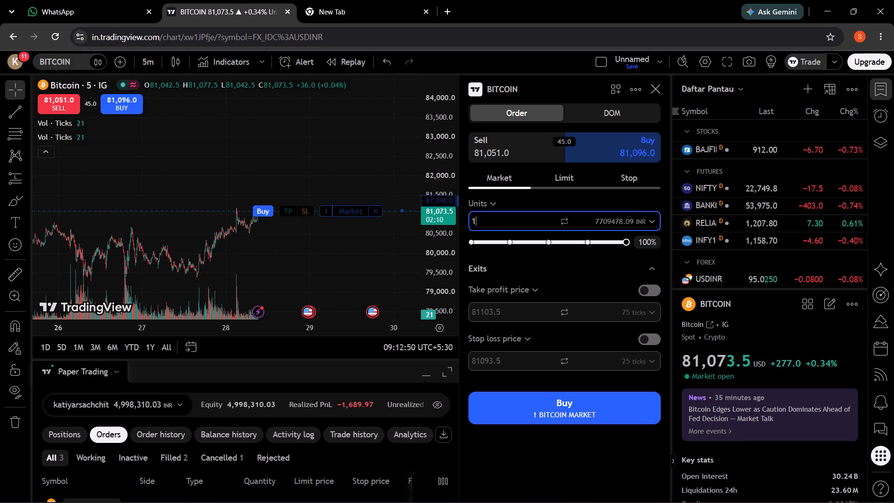
key("BackSpace")
type("0.1")
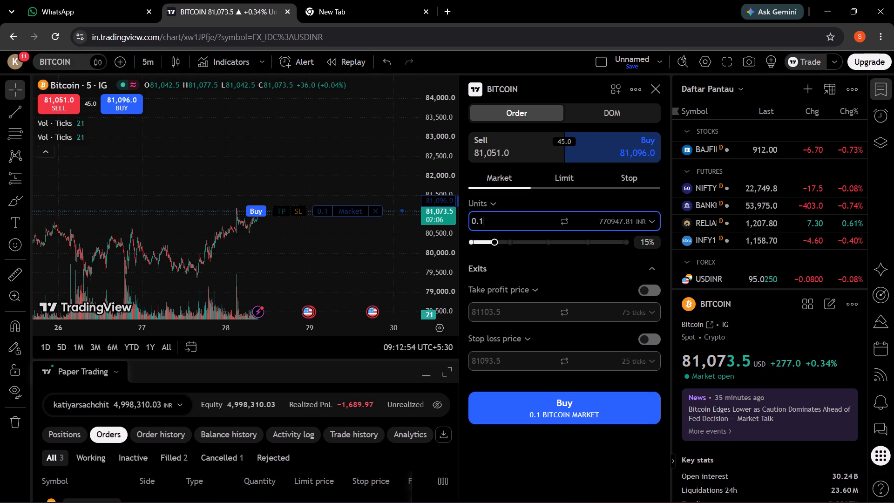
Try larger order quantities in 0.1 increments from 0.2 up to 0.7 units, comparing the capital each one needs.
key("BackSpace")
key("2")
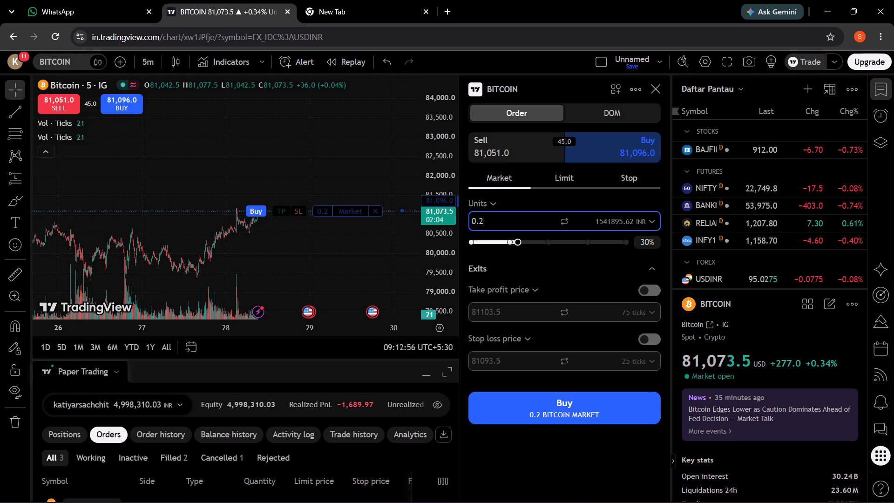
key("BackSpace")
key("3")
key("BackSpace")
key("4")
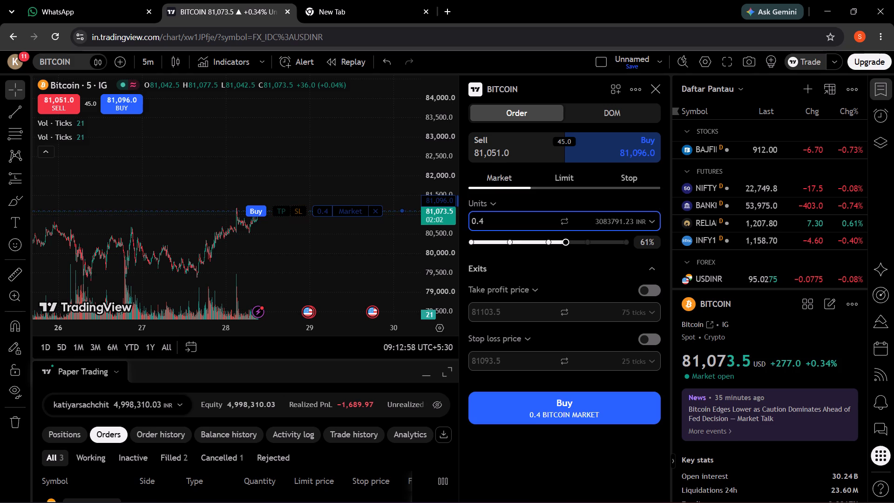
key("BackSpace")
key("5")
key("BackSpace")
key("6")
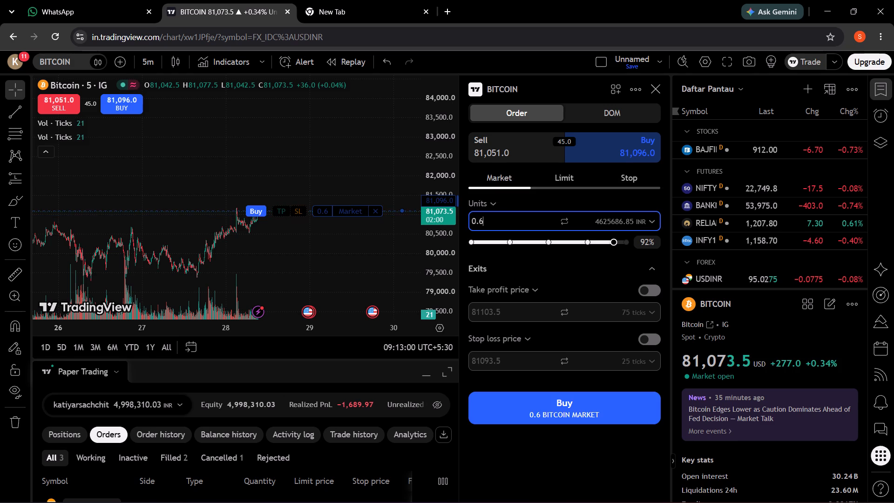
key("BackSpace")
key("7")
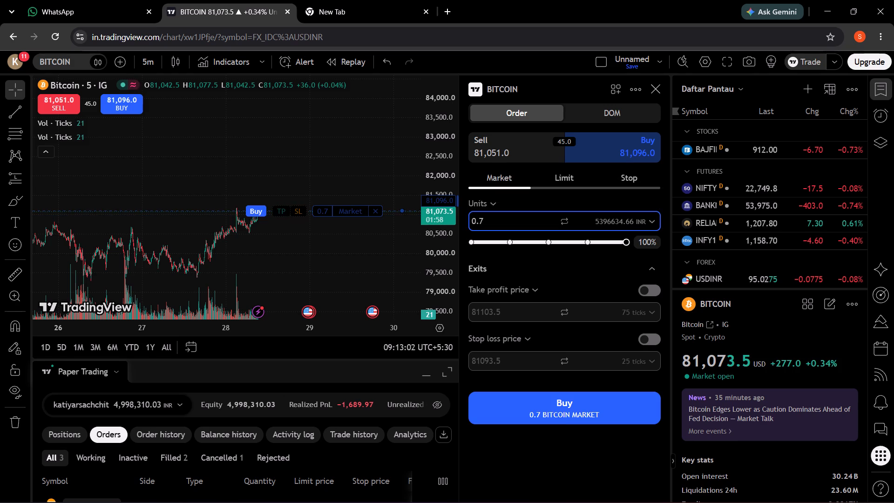
Set the order quantity to 0.6 units and place the BITCOIN market buy order.
key("BackSpace")
key("6")
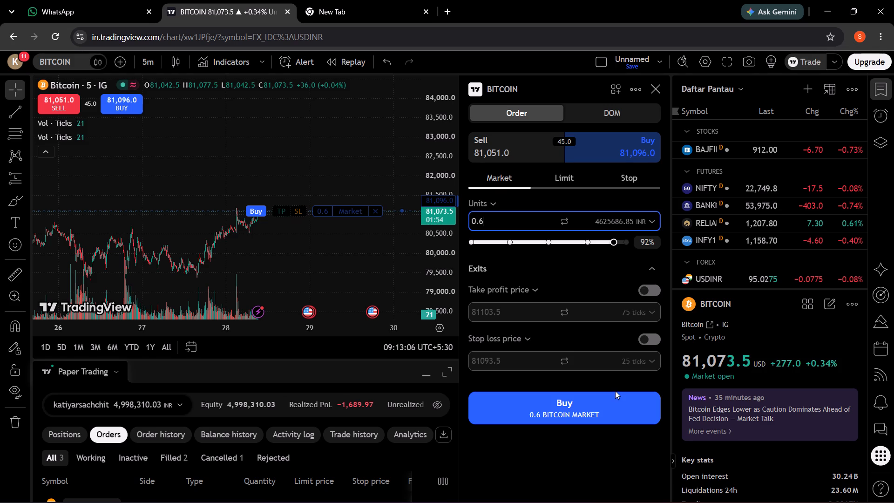
left_click(571, 406)
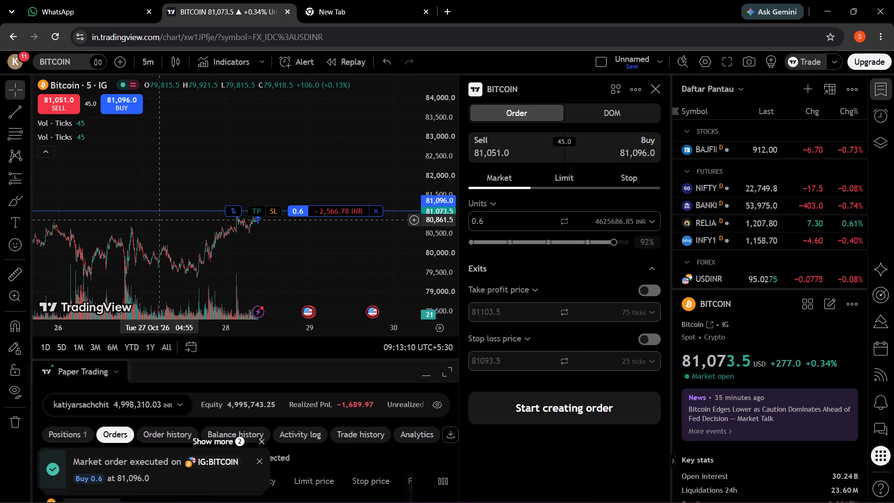
Examine the 5-minute BITCOIN chart around the new position's entry line against the price swings of 24 to 28 October.
left_click_drag(119, 170, 215, 170)
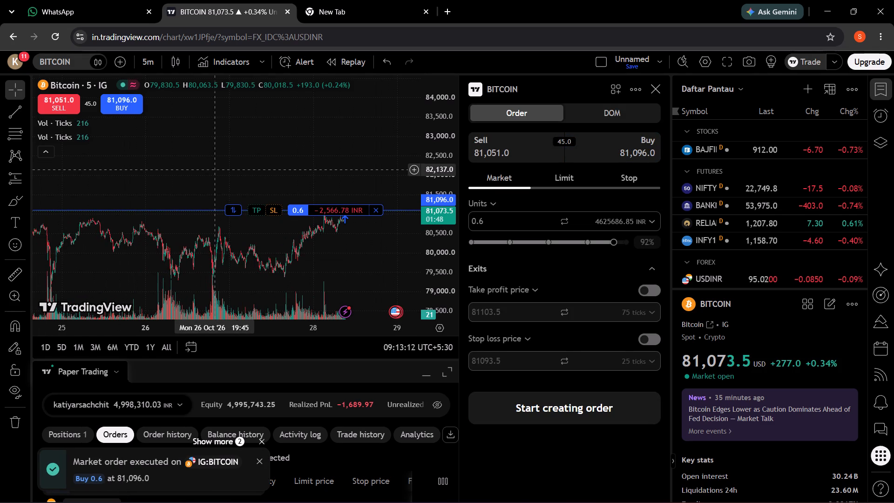
left_click_drag(144, 169, 261, 171)
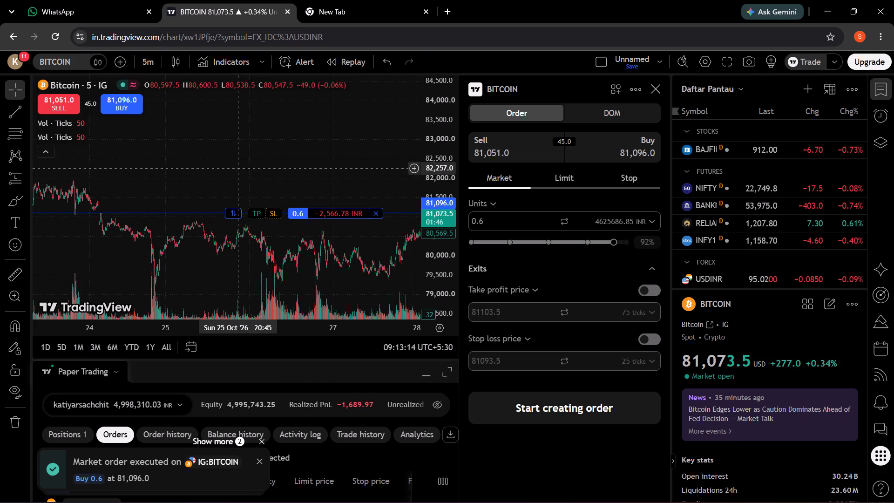
left_click_drag(356, 165, 249, 147)
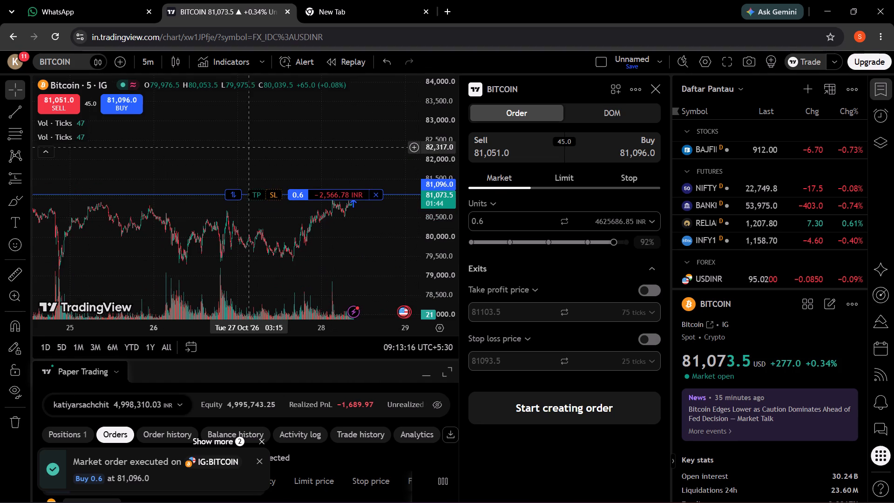
scroll(374, 225, "down", 3)
scroll(374, 225, "up", 3)
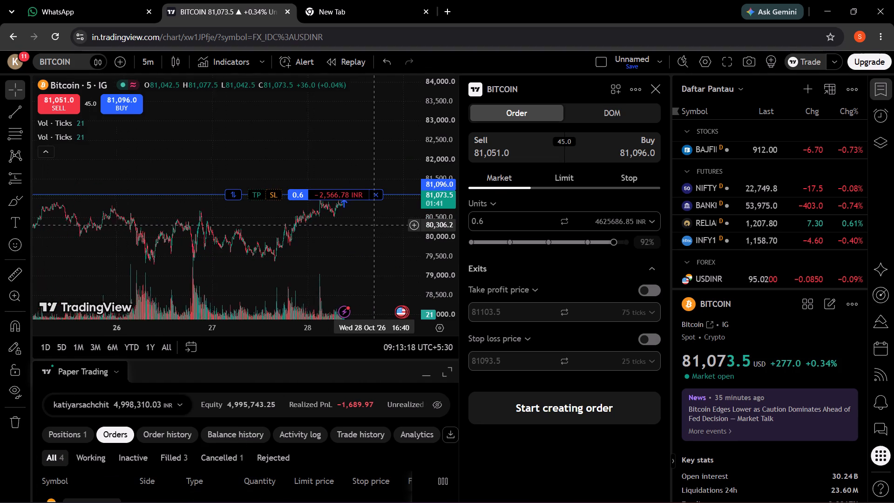
scroll(374, 225, "up", 1)
scroll(374, 225, "down", 6)
left_click_drag(371, 243, 369, 243)
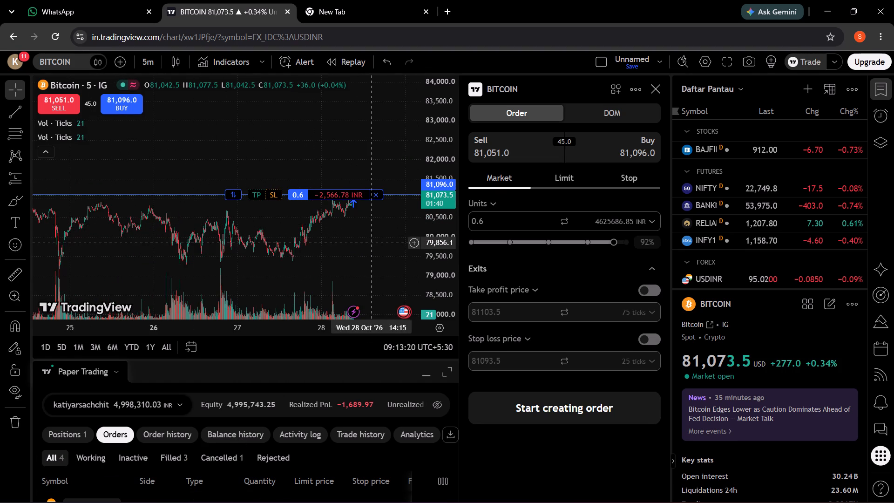
left_click_drag(369, 243, 352, 254)
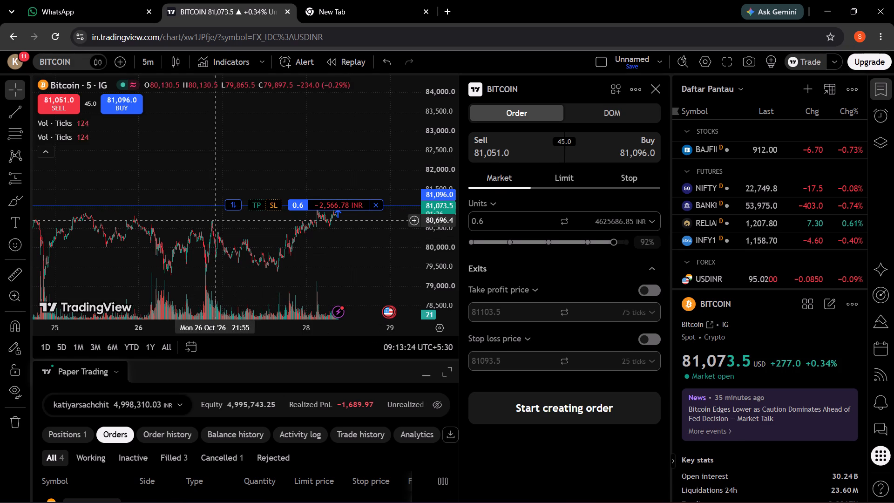
Add a take-profit level to the open 0.6-unit BITCOIN long position on the chart, adjusting it to about 82,377.
left_click_drag(259, 204, 260, 180)
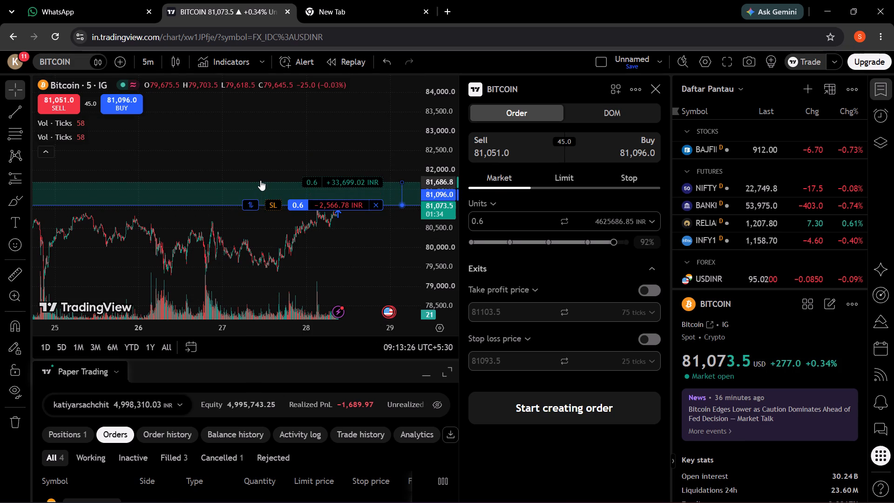
left_click_drag(260, 180, 260, 184)
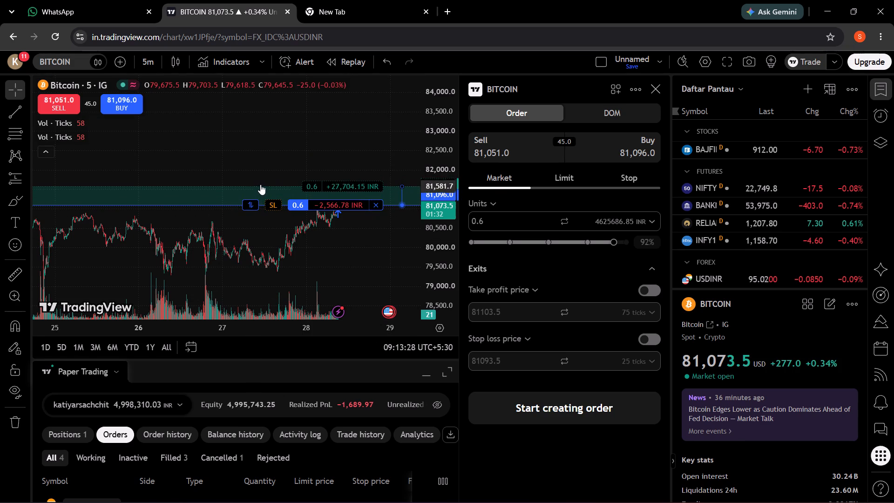
left_click_drag(260, 184, 259, 158)
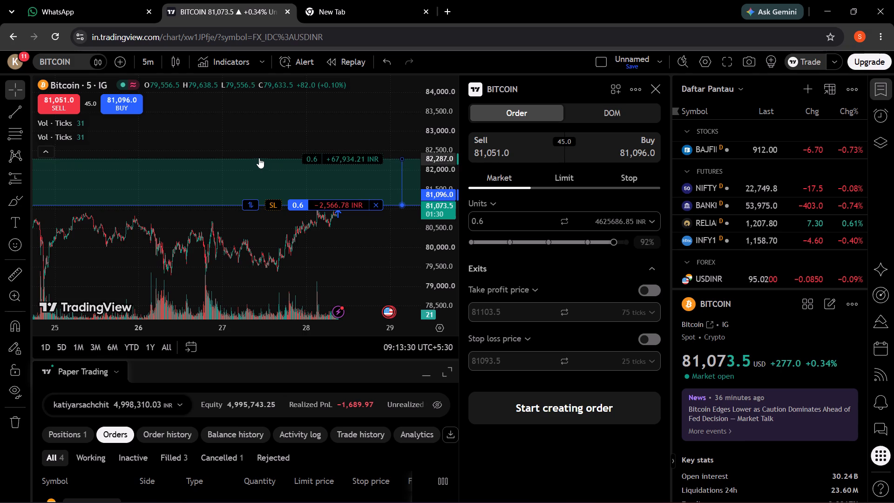
left_click_drag(259, 158, 258, 181)
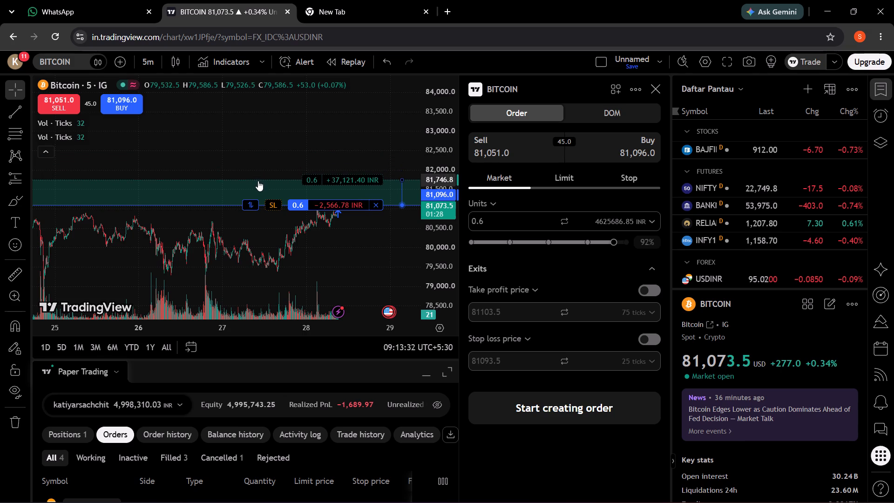
left_click_drag(258, 181, 253, 179)
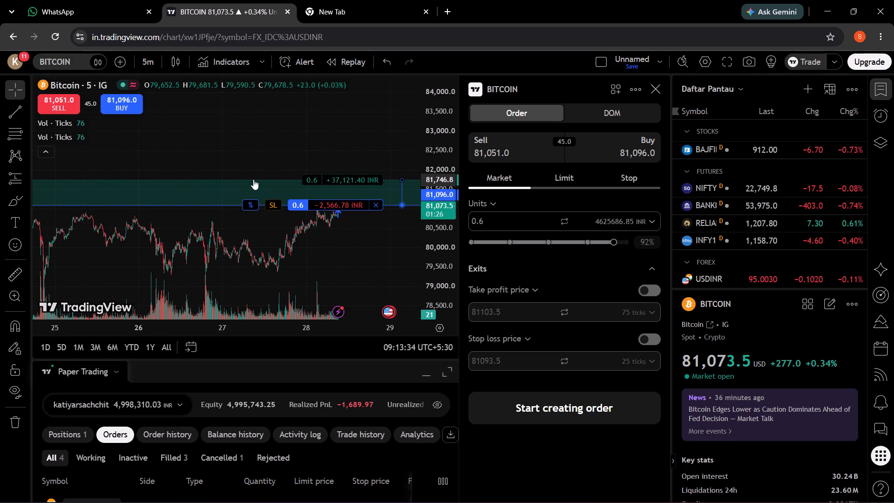
left_click_drag(253, 179, 254, 179)
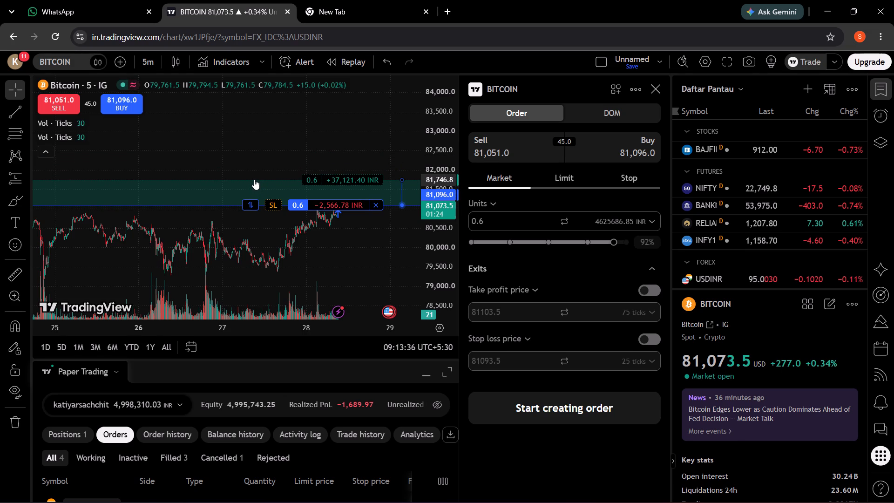
left_click_drag(254, 179, 253, 169)
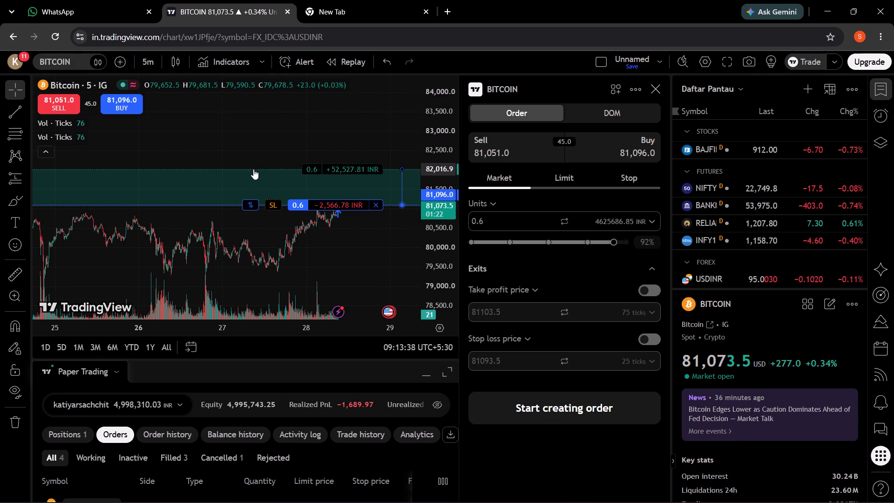
left_click_drag(253, 169, 251, 155)
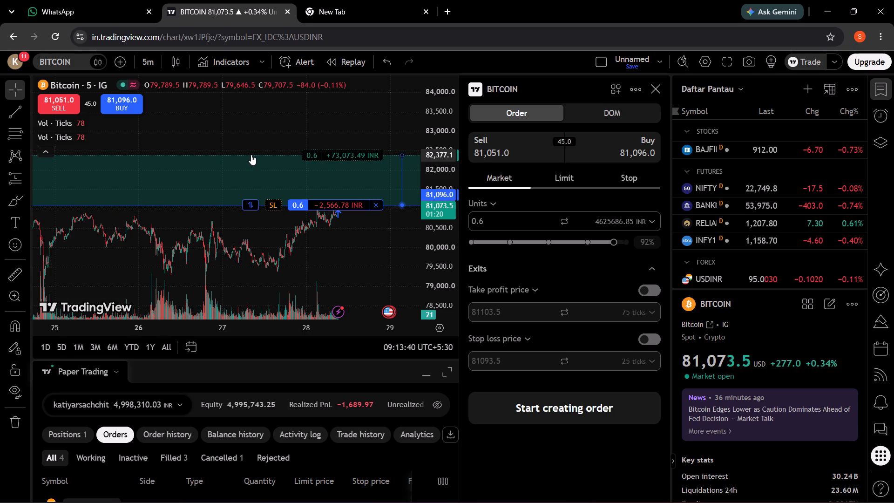
Raise the take-profit level of the open 0.6-unit BITCOIN long position to 82,857.3 and place the take-profit order.
left_click_drag(251, 155, 245, 145)
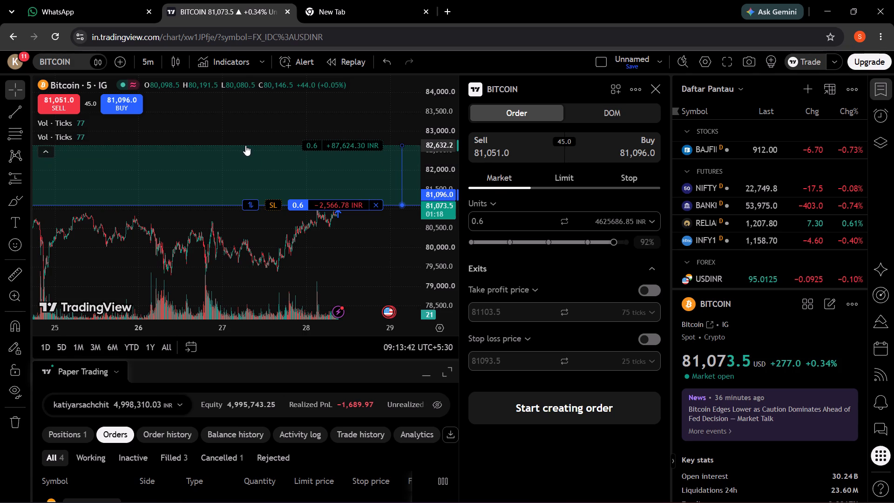
left_click_drag(245, 145, 243, 131)
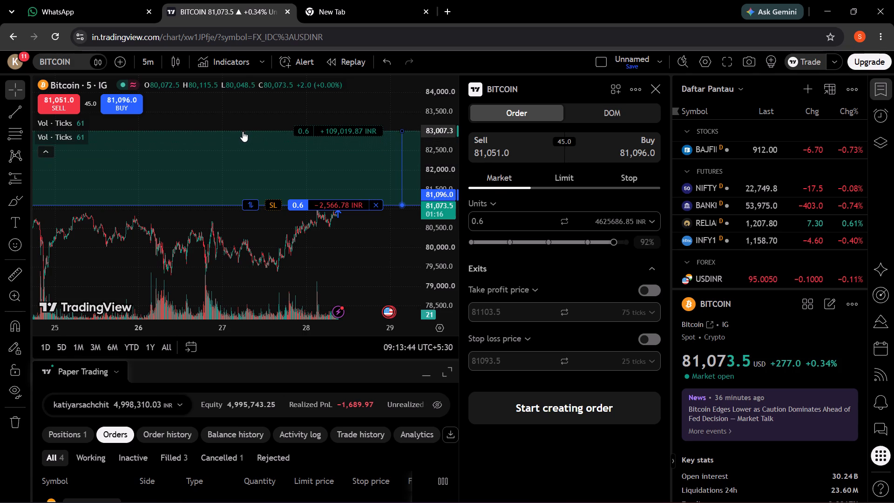
left_click_drag(243, 131, 242, 136)
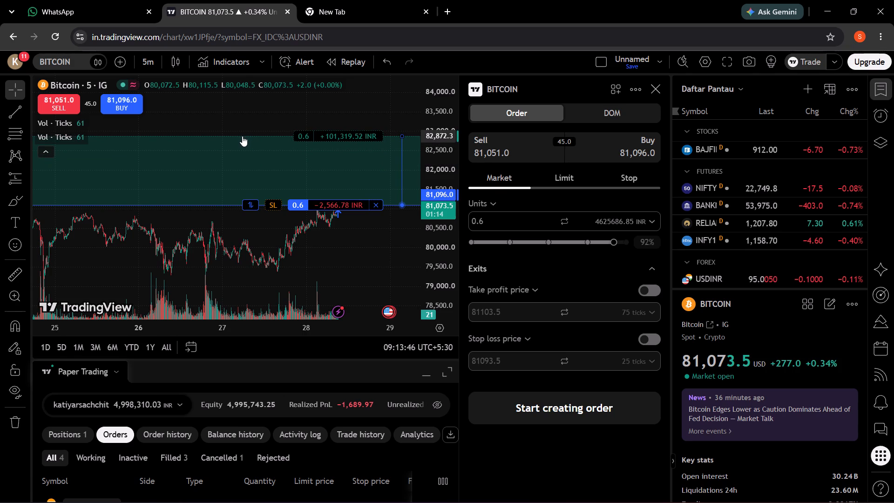
left_click_drag(242, 136, 241, 136)
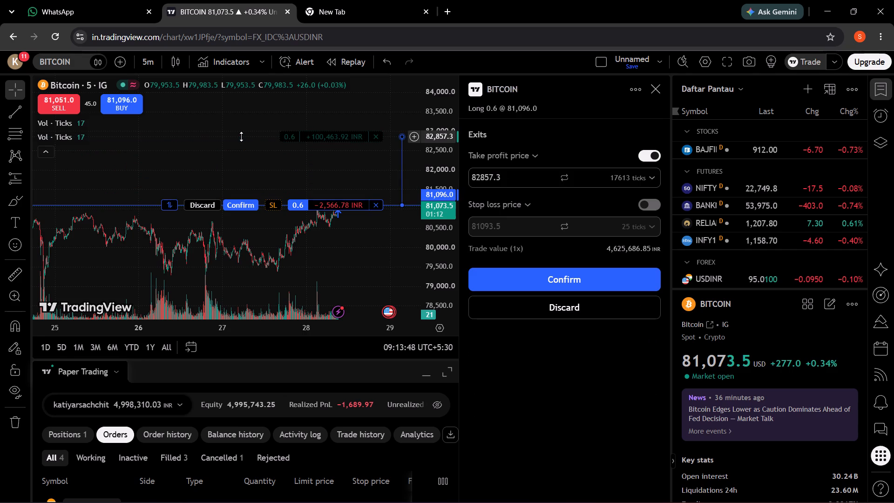
left_click(561, 279)
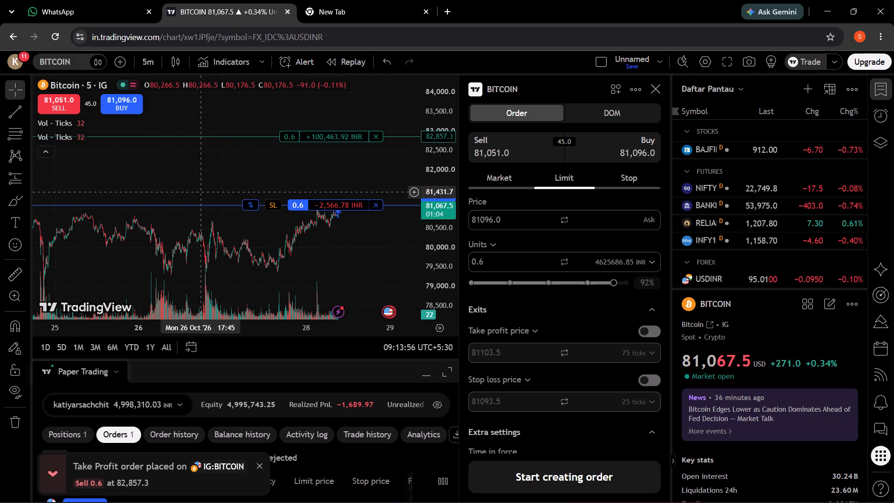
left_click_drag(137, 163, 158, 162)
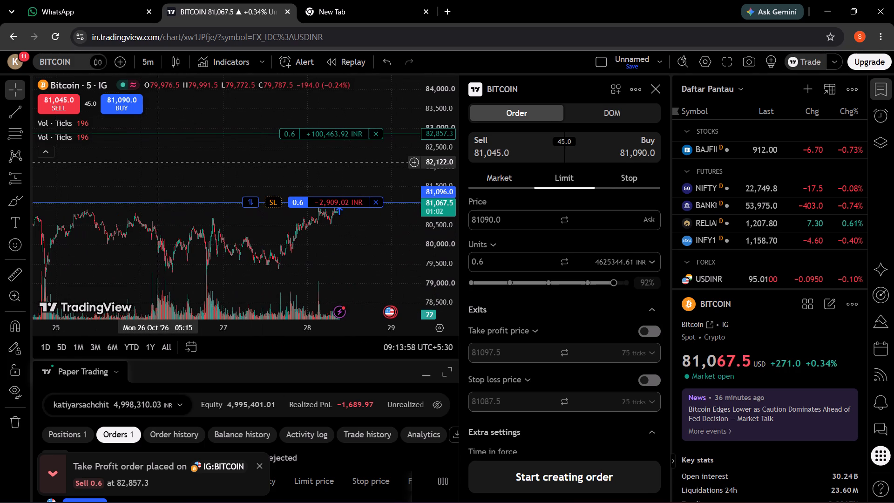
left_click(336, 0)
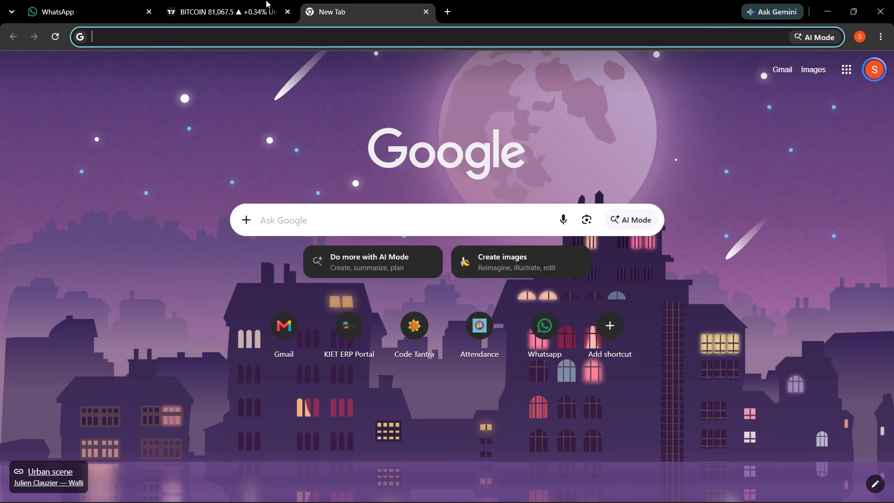
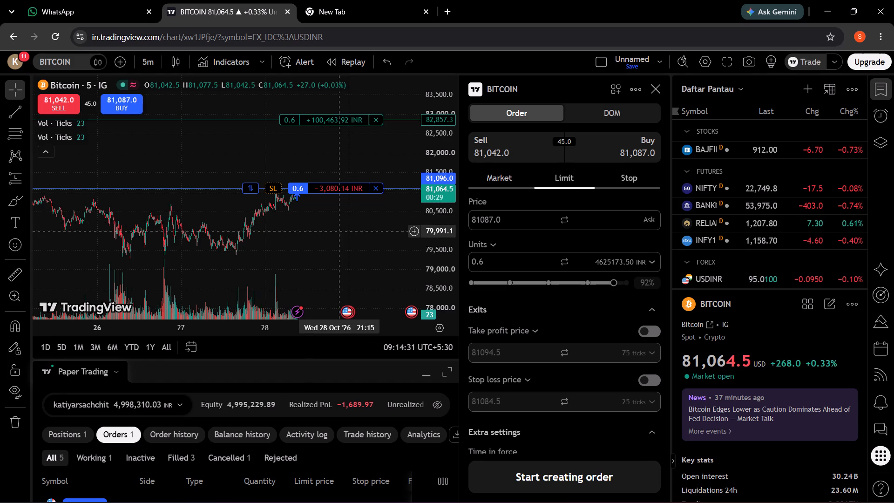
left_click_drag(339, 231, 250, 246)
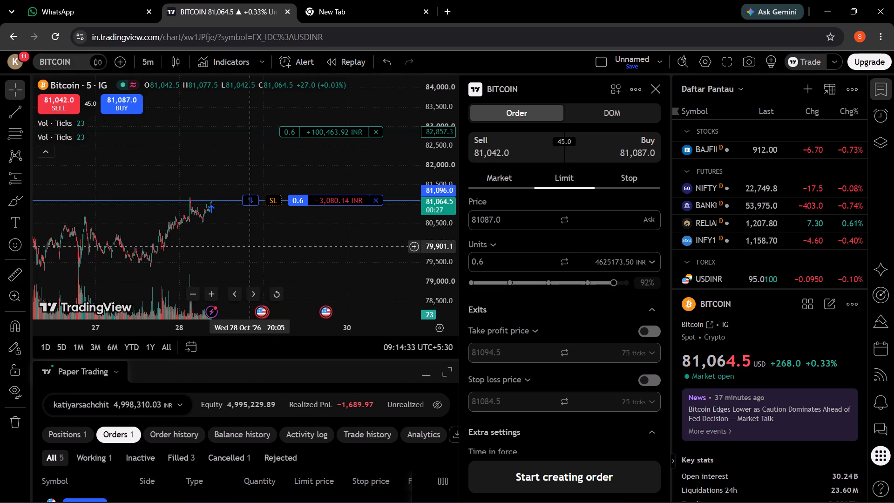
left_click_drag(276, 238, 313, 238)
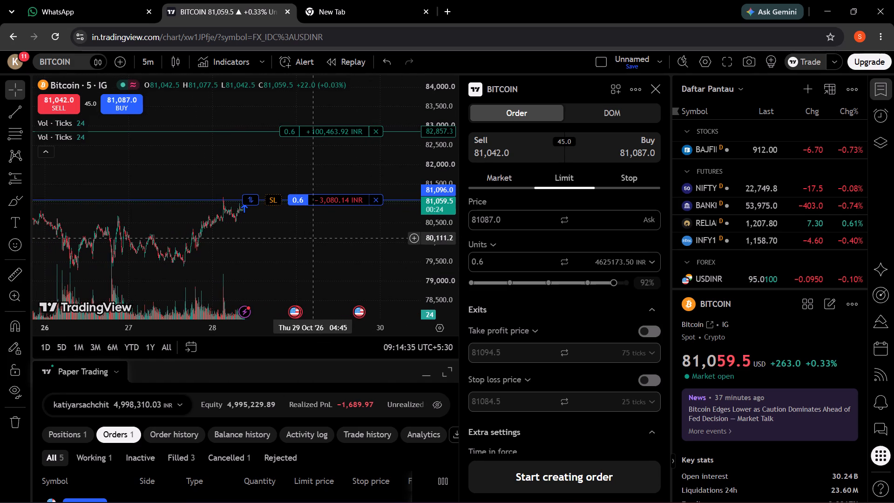
Switch from the BITCOIN chart to the empty New Tab page in the browser.
left_click(355, 0)
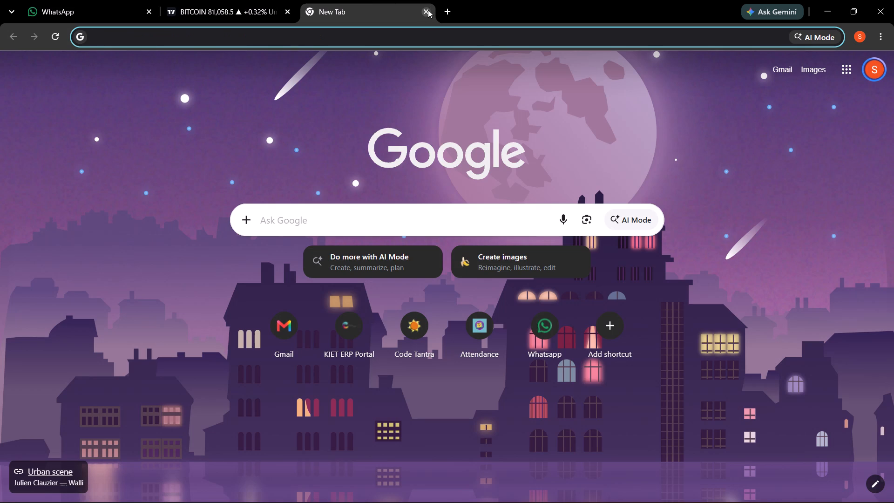
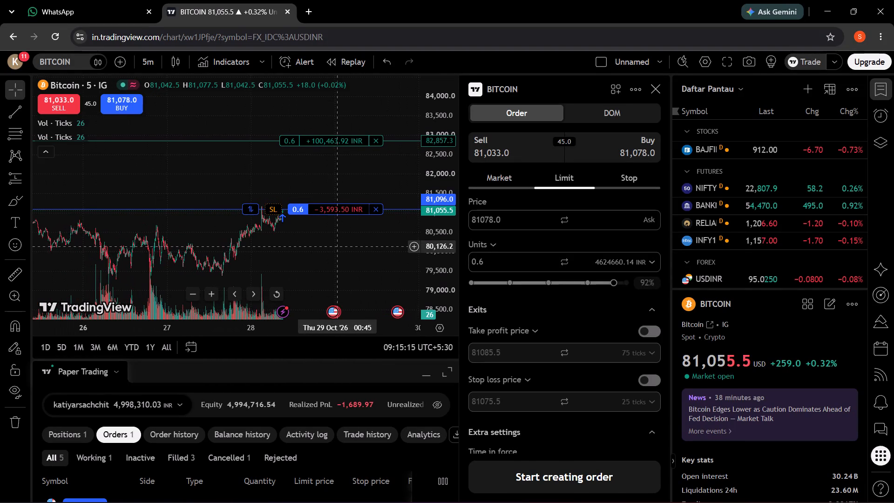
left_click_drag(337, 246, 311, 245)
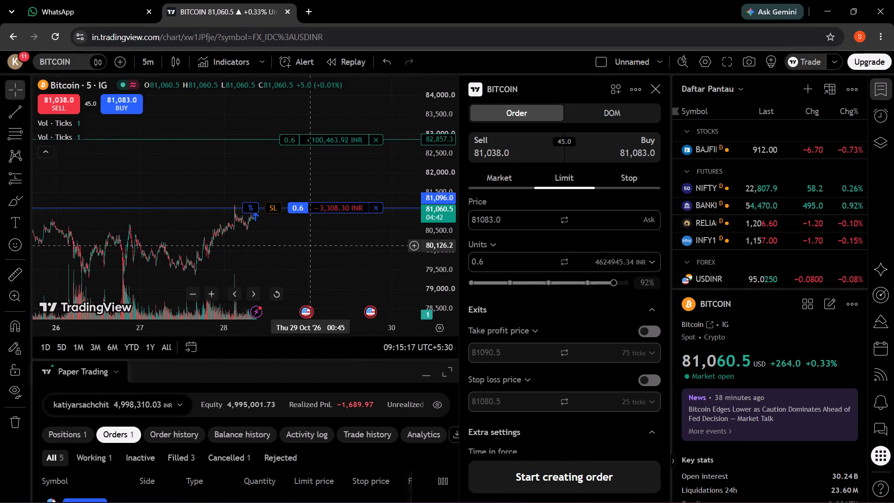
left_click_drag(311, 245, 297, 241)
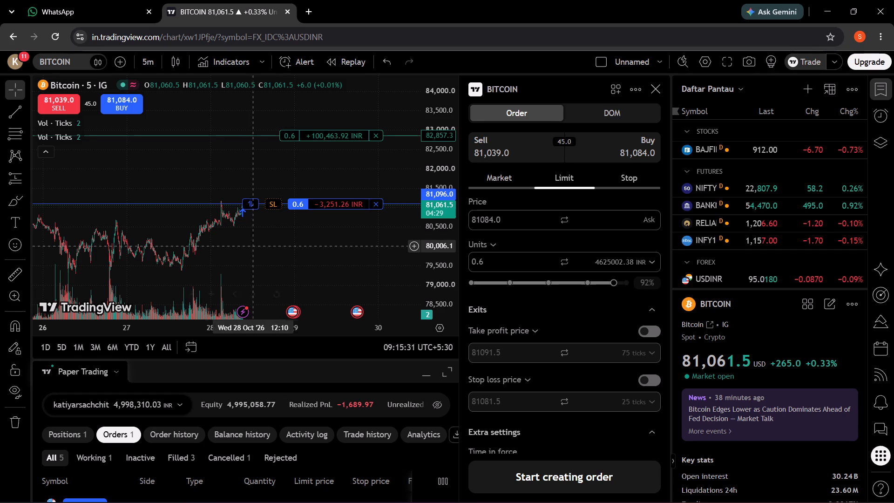
Examine the 5-minute BITCOIN price swings of 24 to 28 October against the position's entry and take-profit lines.
left_click_drag(245, 244, 363, 199)
left_click_drag(185, 246, 322, 240)
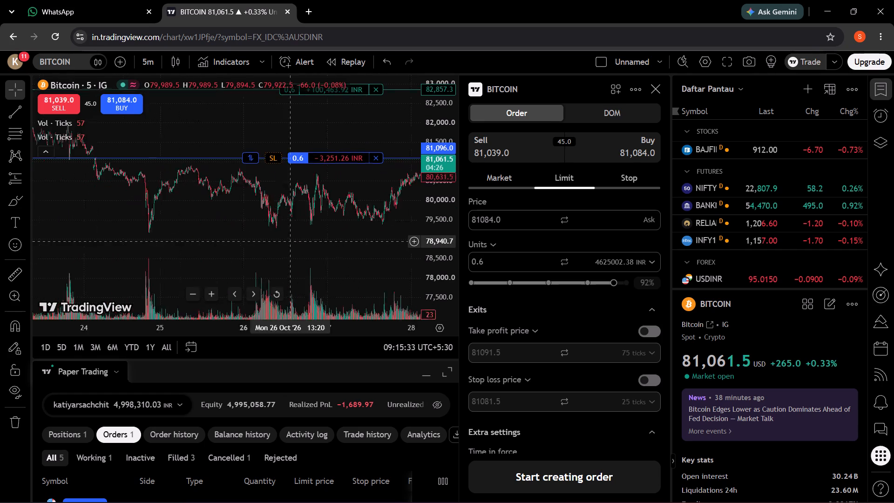
left_click_drag(322, 240, 384, 245)
left_click_drag(141, 212, 83, 233)
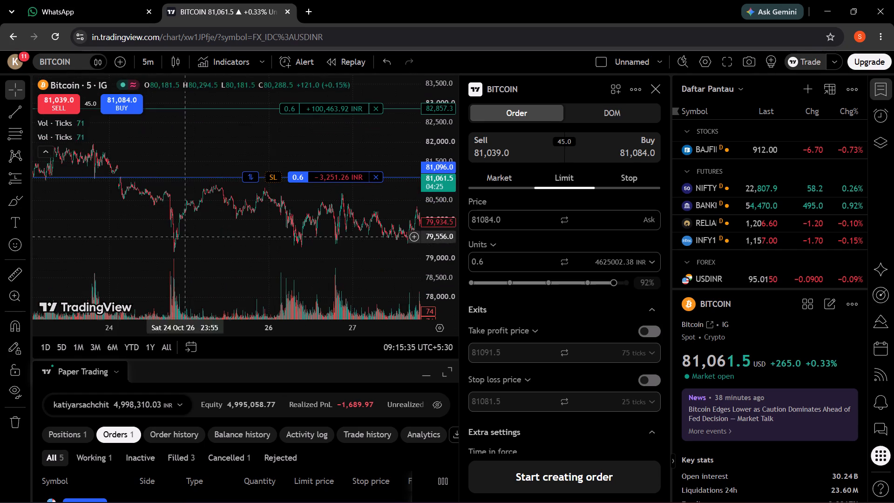
left_click_drag(341, 258, 127, 274)
left_click_drag(330, 252, 237, 277)
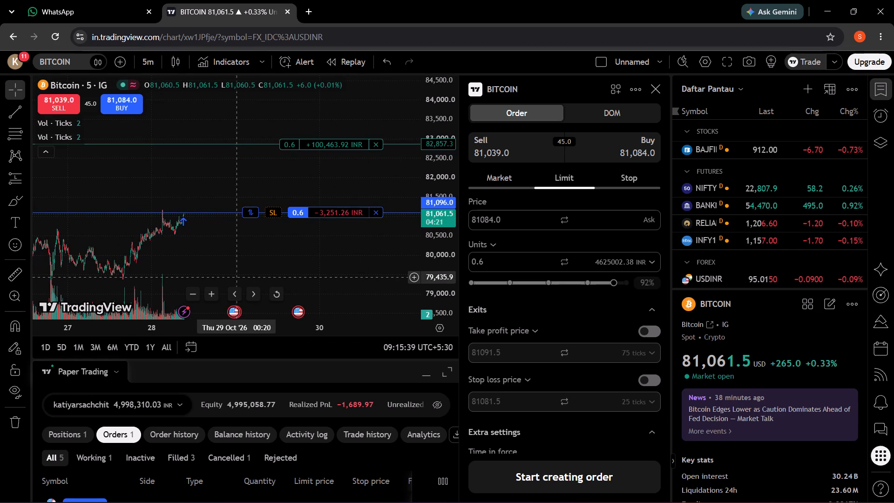